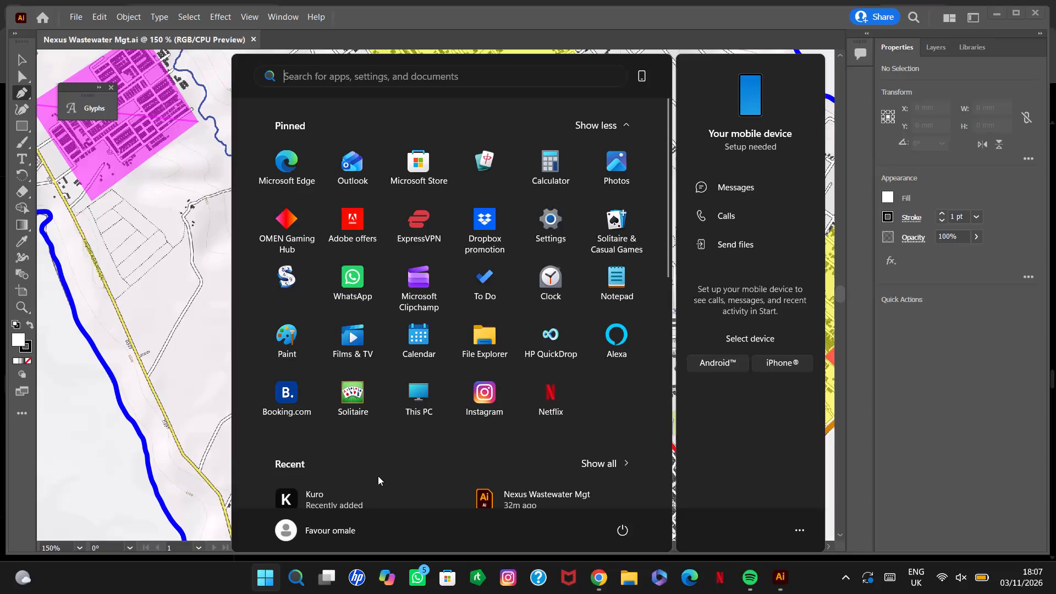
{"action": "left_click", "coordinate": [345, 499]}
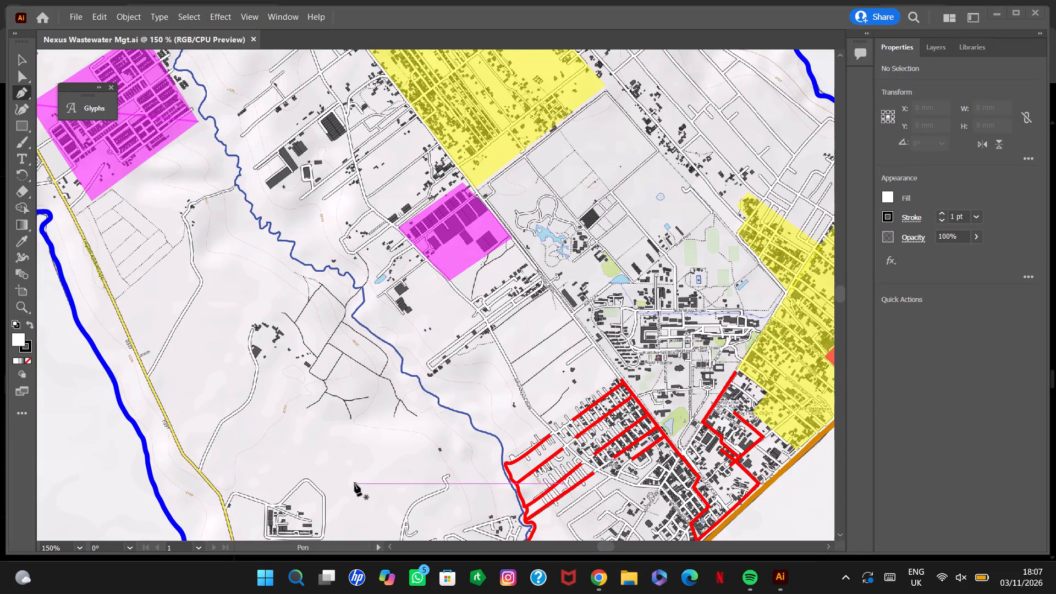
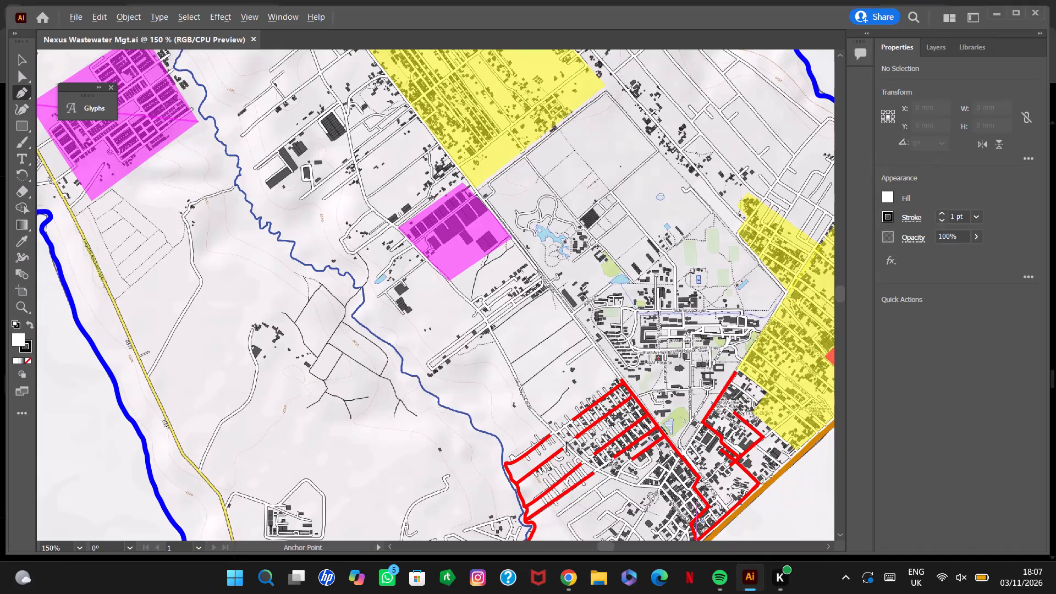
Set both the fill and stroke colours to the orange-red swatch R=241 G=90 B=36.
{"action": "left_click", "coordinate": [905, 41]}
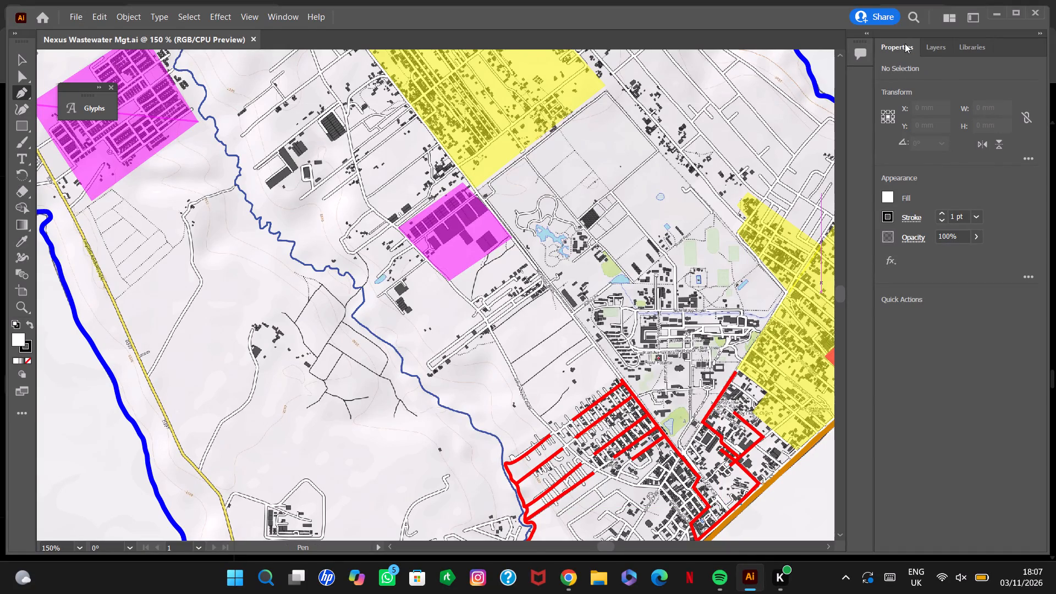
{"action": "left_click", "coordinate": [888, 197]}
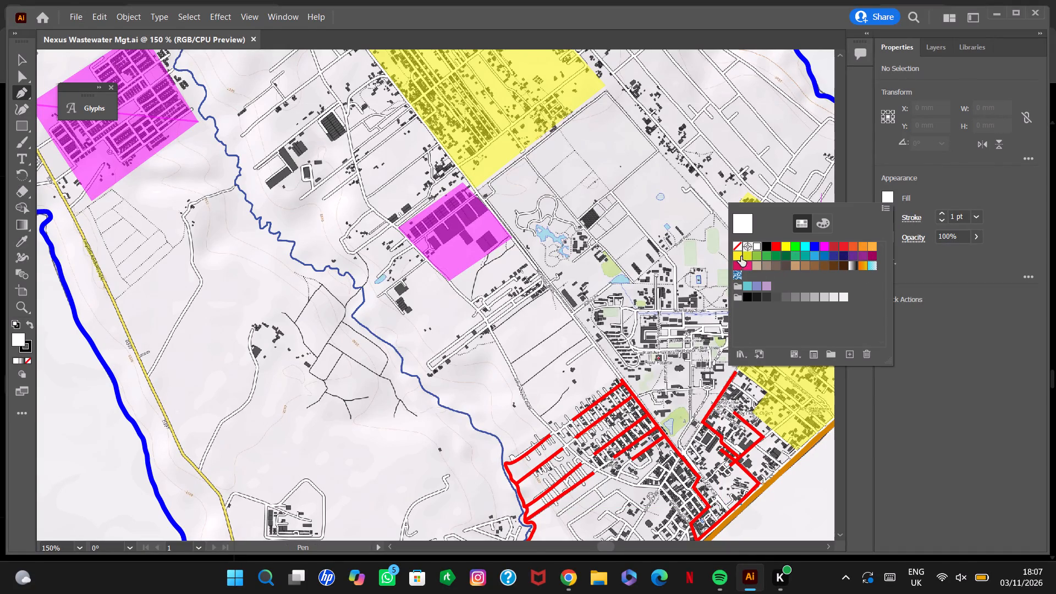
{"action": "left_click", "coordinate": [862, 246]}
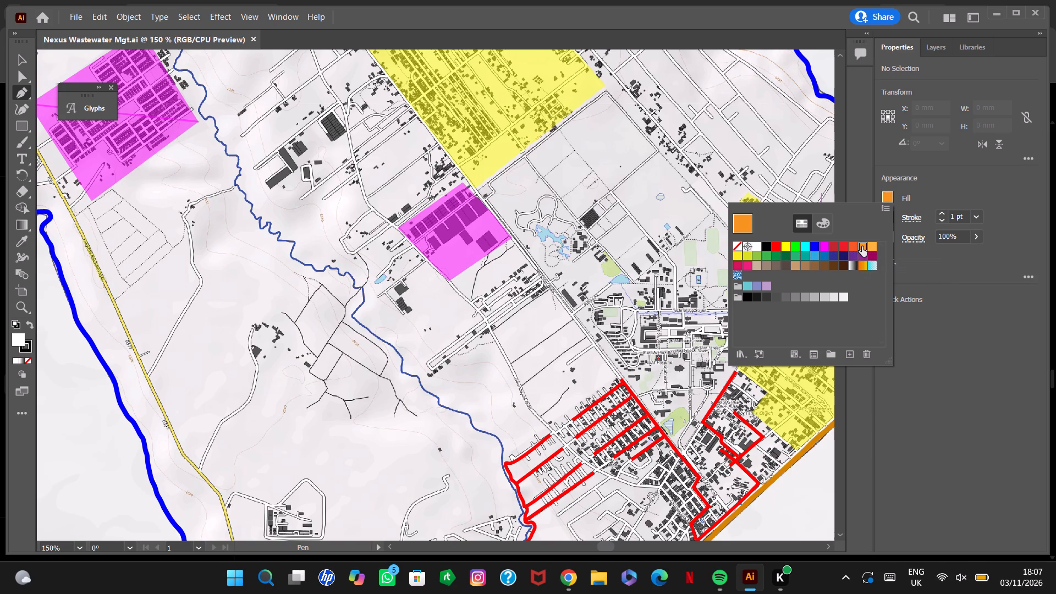
{"action": "left_click", "coordinate": [862, 247]}
{"action": "left_click", "coordinate": [914, 217]}
{"action": "left_click", "coordinate": [913, 220]}
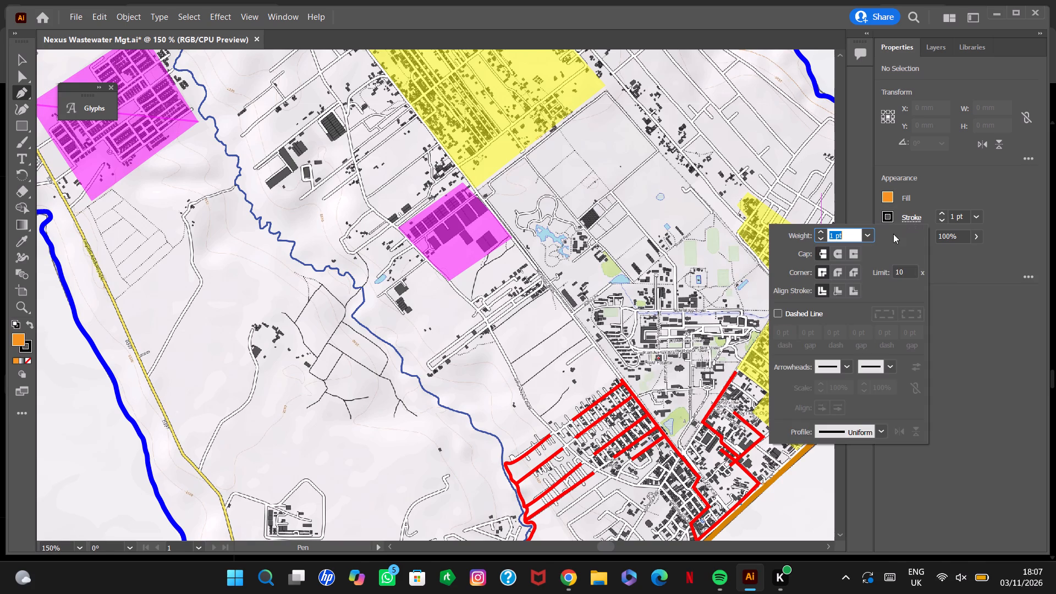
{"action": "left_click", "coordinate": [908, 219]}
{"action": "left_click", "coordinate": [891, 216]}
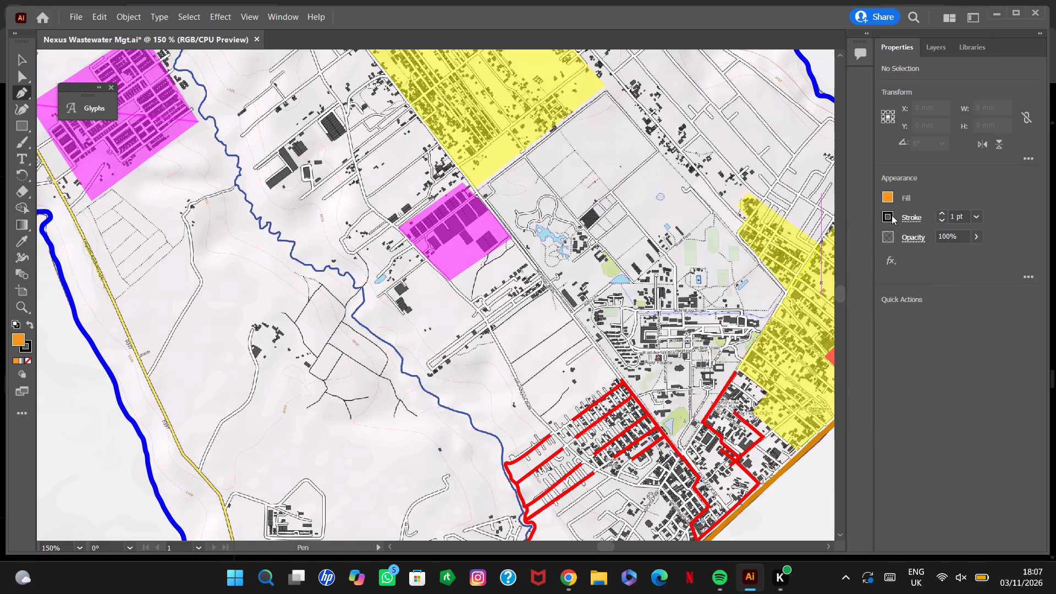
{"action": "left_click", "coordinate": [852, 265]}
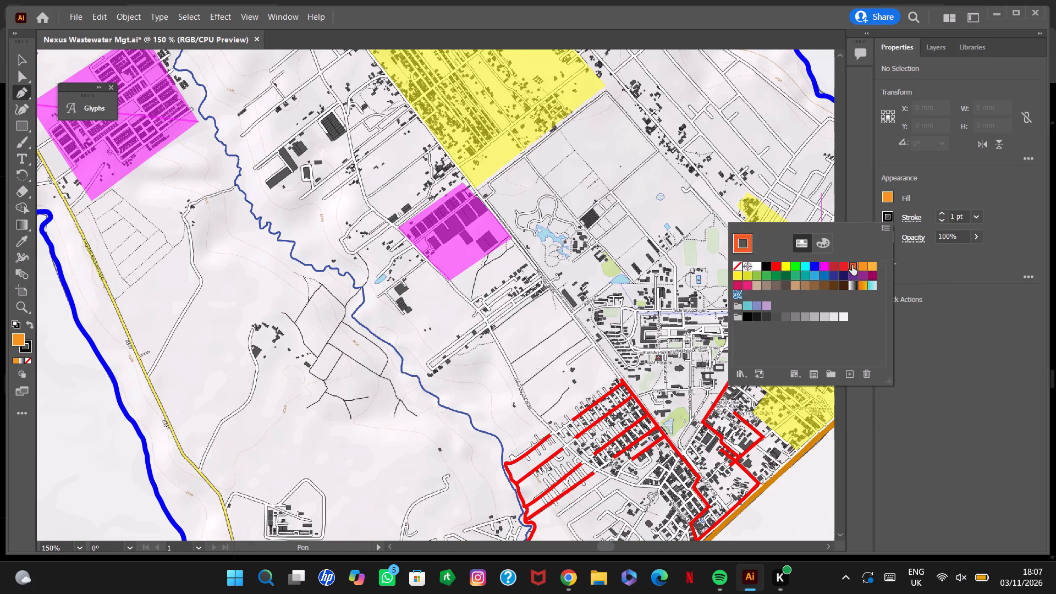
{"action": "left_click", "coordinate": [866, 267]}
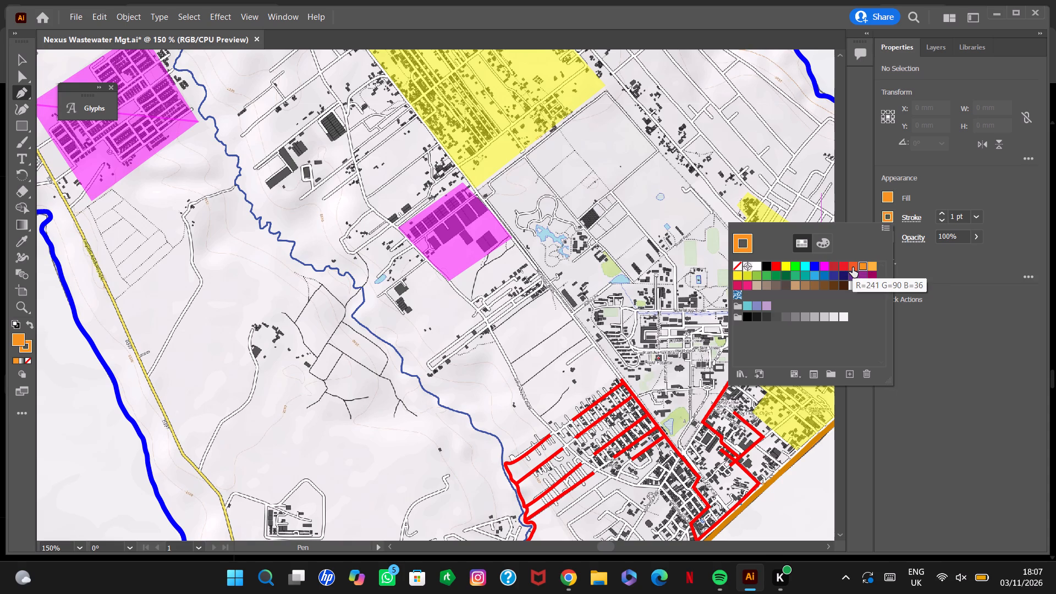
{"action": "left_click", "coordinate": [853, 267]}
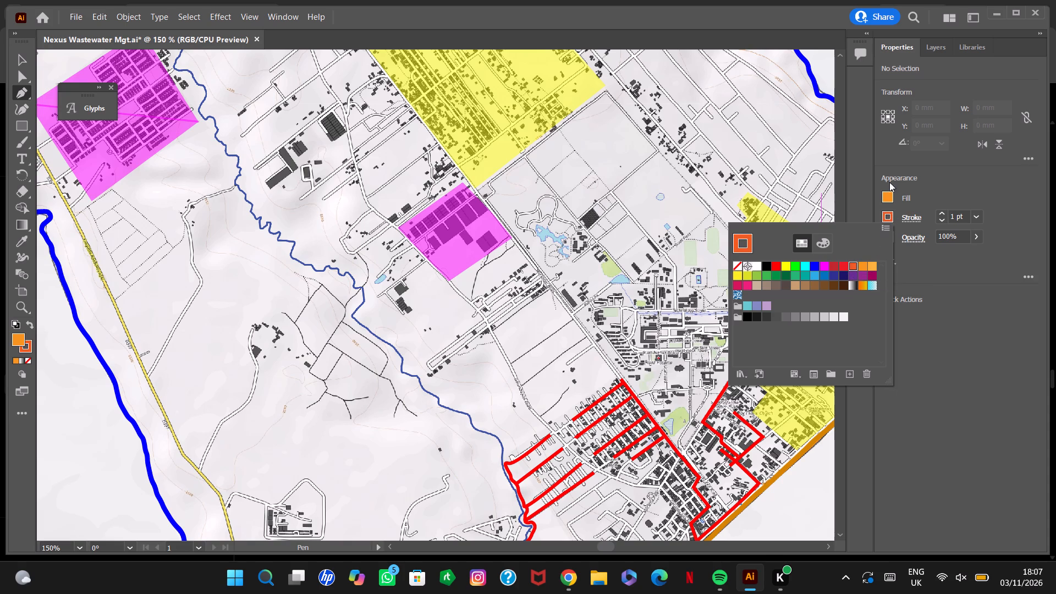
{"action": "left_click", "coordinate": [886, 199]}
{"action": "left_click", "coordinate": [886, 199]}
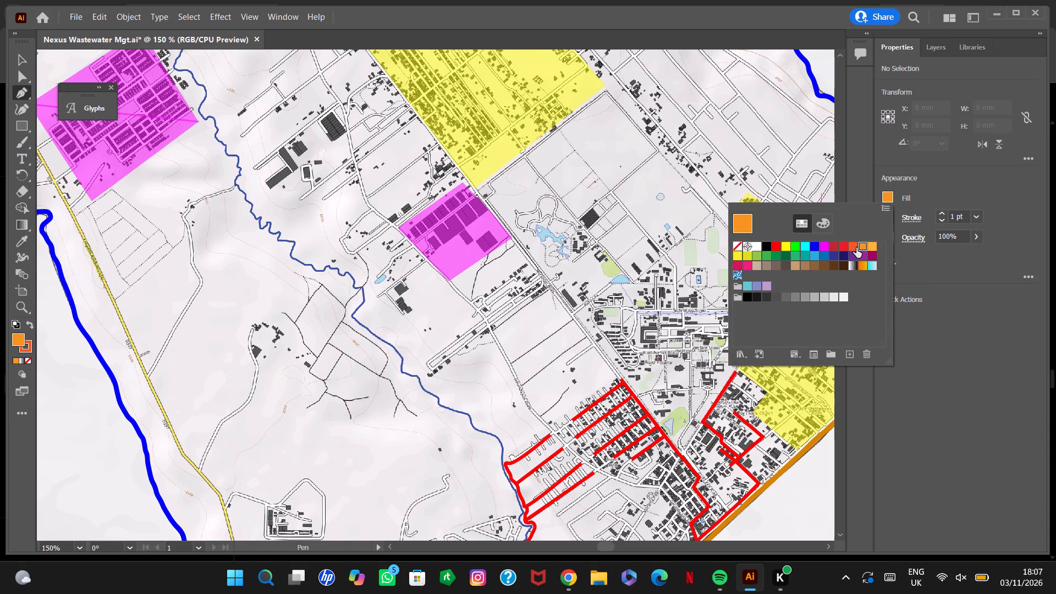
{"action": "left_click", "coordinate": [856, 248]}
{"action": "left_click", "coordinate": [953, 350]}
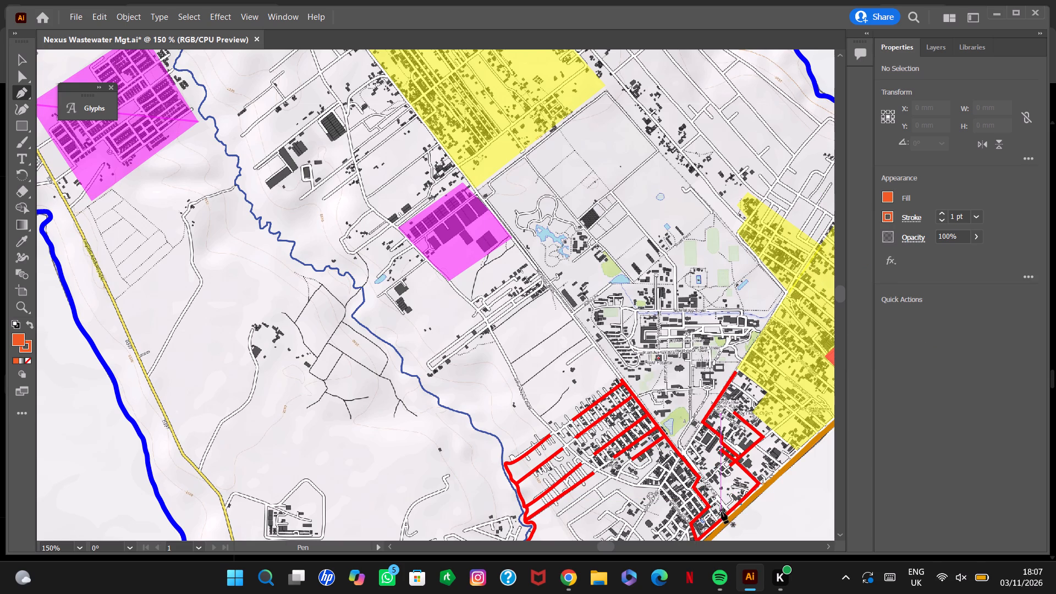
Draw a 3 pt Pen tool path from the south-east end of JKUAT Exit Road north-west along the main road past JKUAT Hospital.
{"action": "scroll", "coordinate": [722, 512], "scroll_direction": "up", "scroll_amount": 12, "text": "alt"}
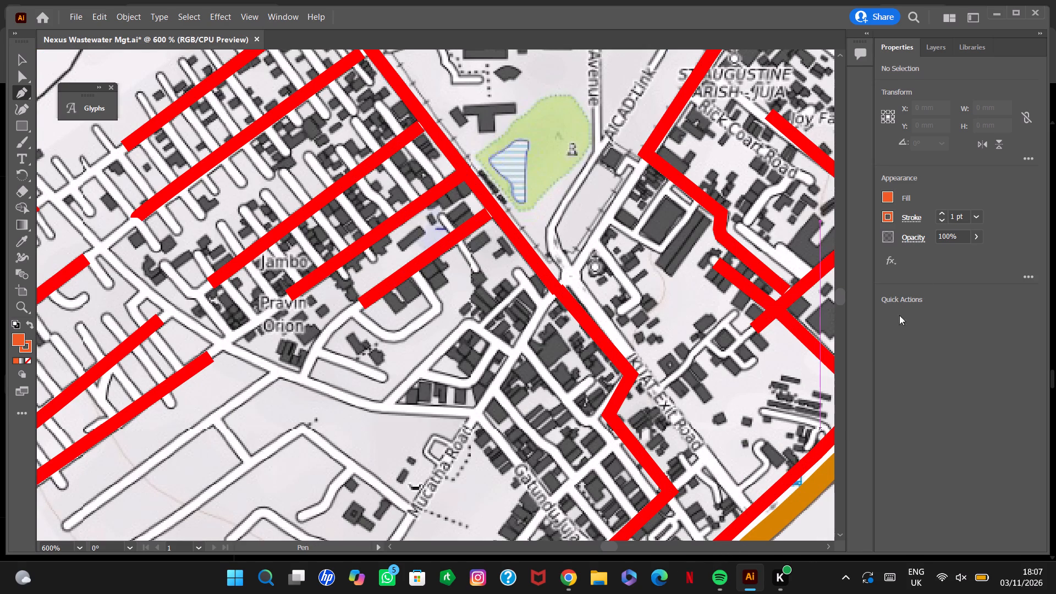
{"action": "double_click", "coordinate": [943, 213]}
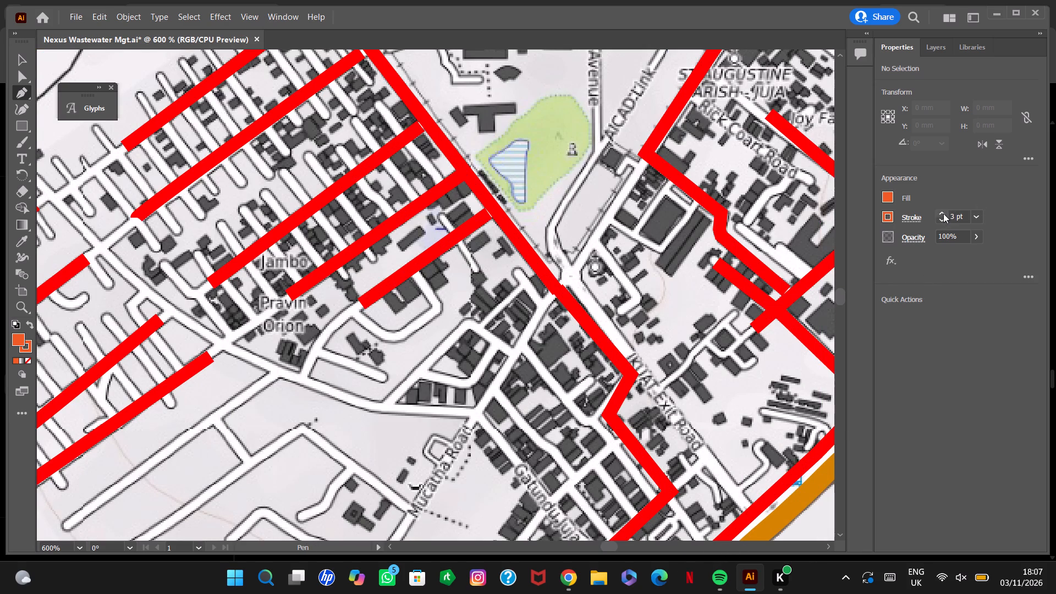
{"action": "left_click", "coordinate": [943, 213]}
{"action": "left_click", "coordinate": [942, 221]}
{"action": "left_click", "coordinate": [745, 505]}
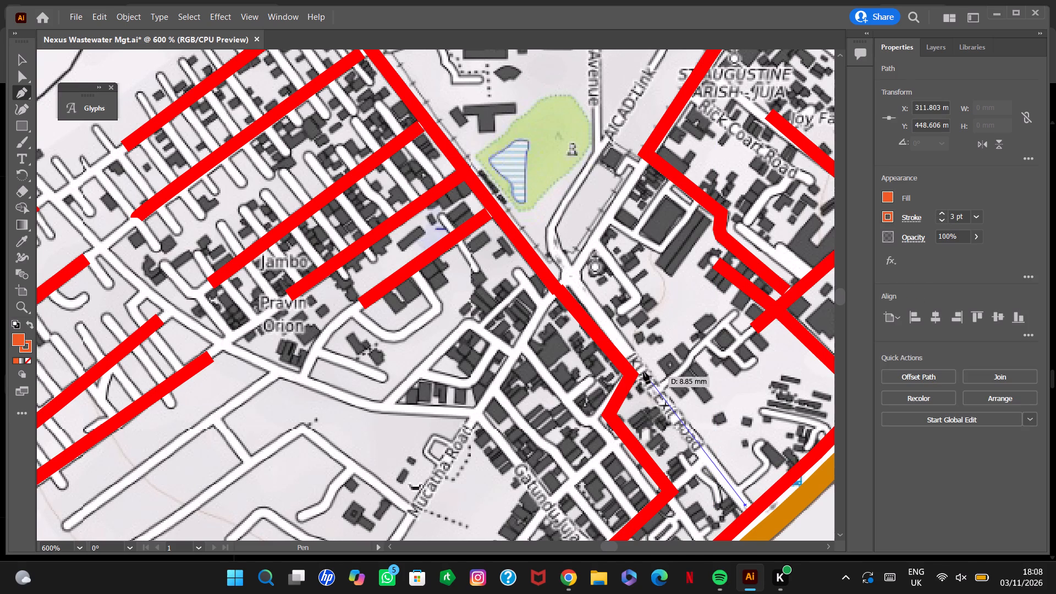
{"action": "left_click", "coordinate": [558, 268]}
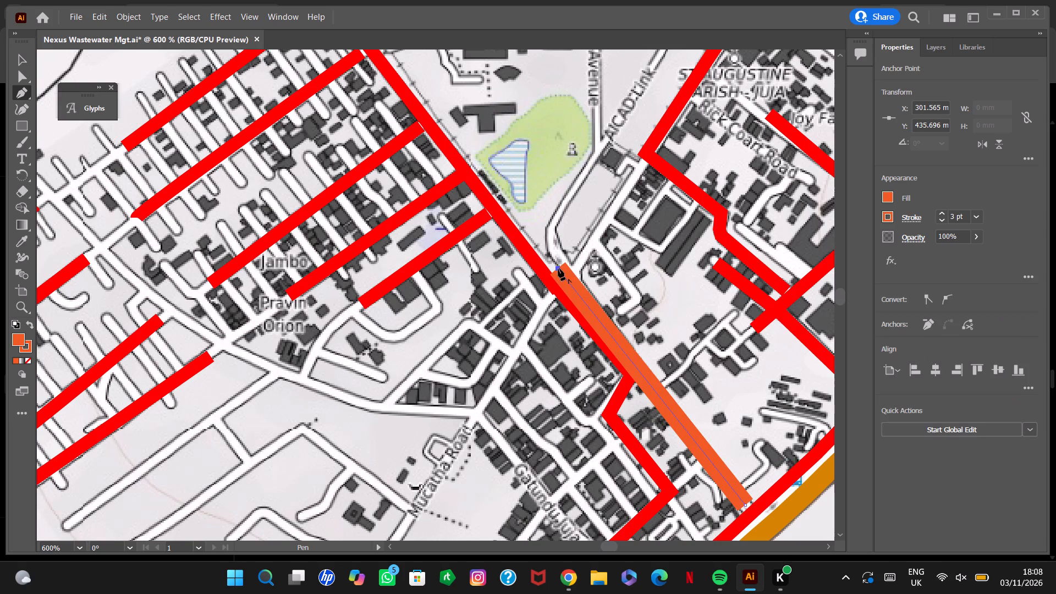
{"action": "scroll", "coordinate": [639, 427], "scroll_direction": "down", "scroll_amount": 2, "text": "alt"}
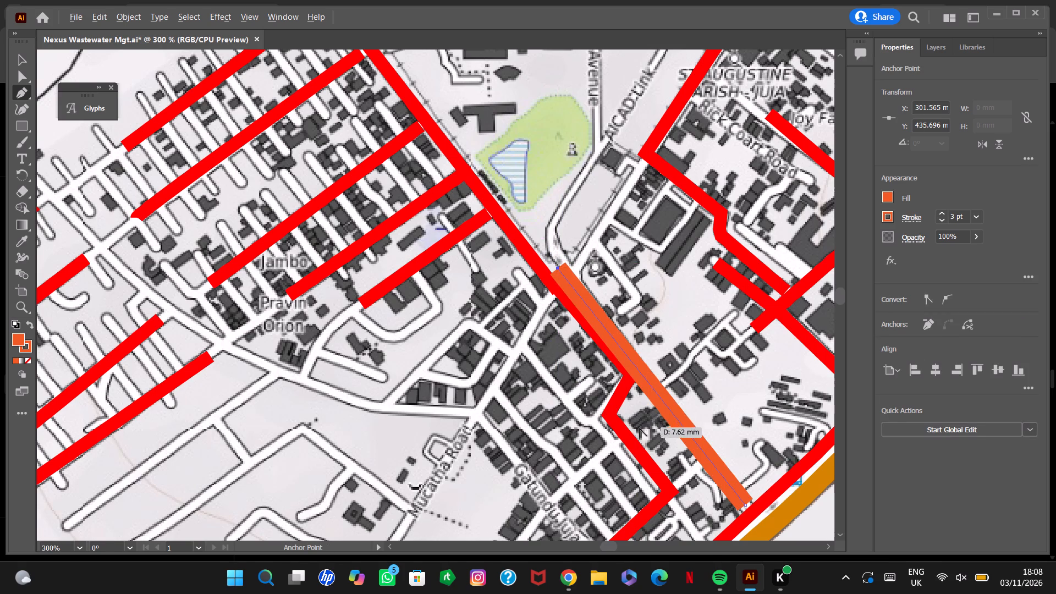
{"action": "scroll", "coordinate": [640, 428], "scroll_direction": "down", "scroll_amount": 4, "text": "alt"}
{"action": "scroll", "coordinate": [592, 350], "scroll_direction": "up", "scroll_amount": 10, "text": "alt"}
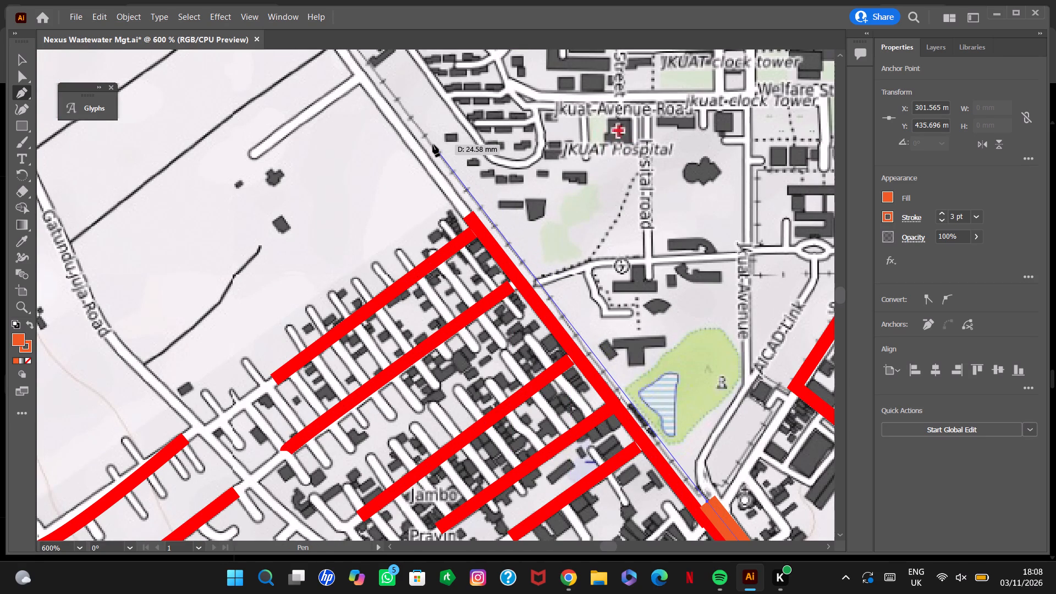
{"action": "left_click", "coordinate": [424, 135]}
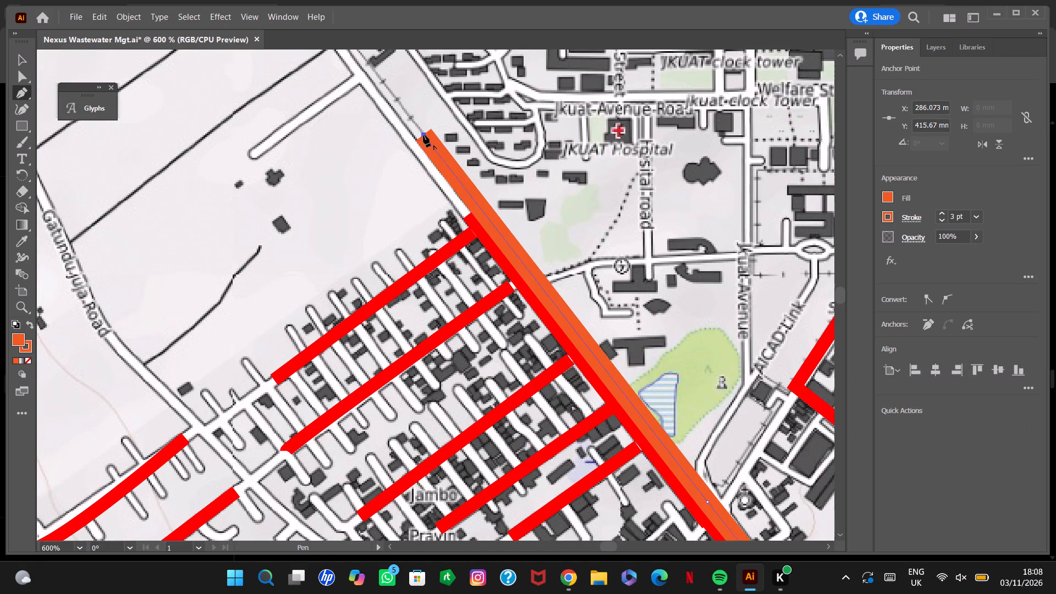
{"action": "scroll", "coordinate": [644, 436], "scroll_direction": "down", "scroll_amount": 5, "text": "alt"}
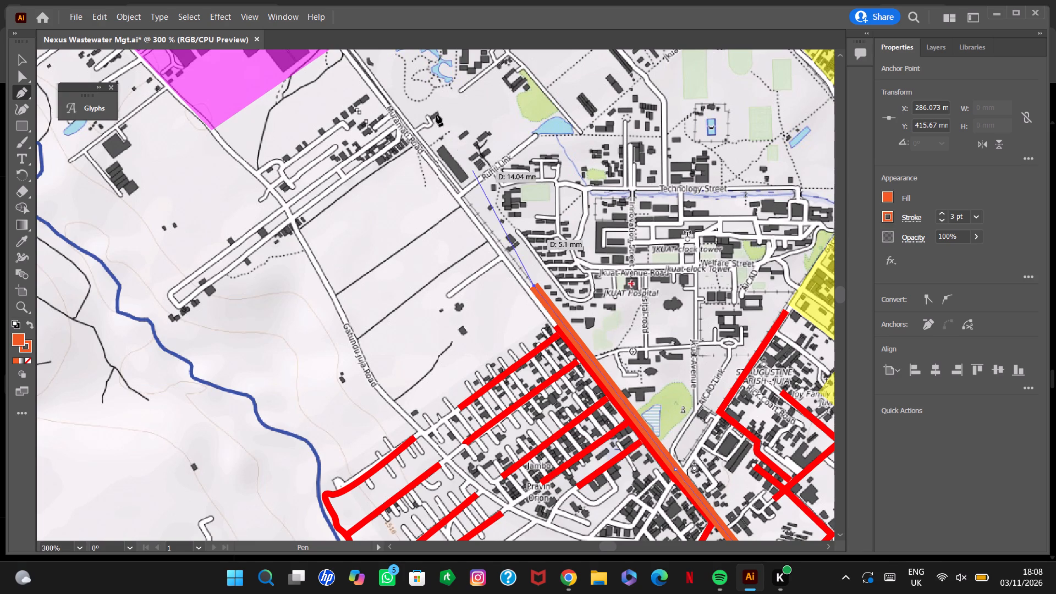
{"action": "left_click", "coordinate": [394, 109]}
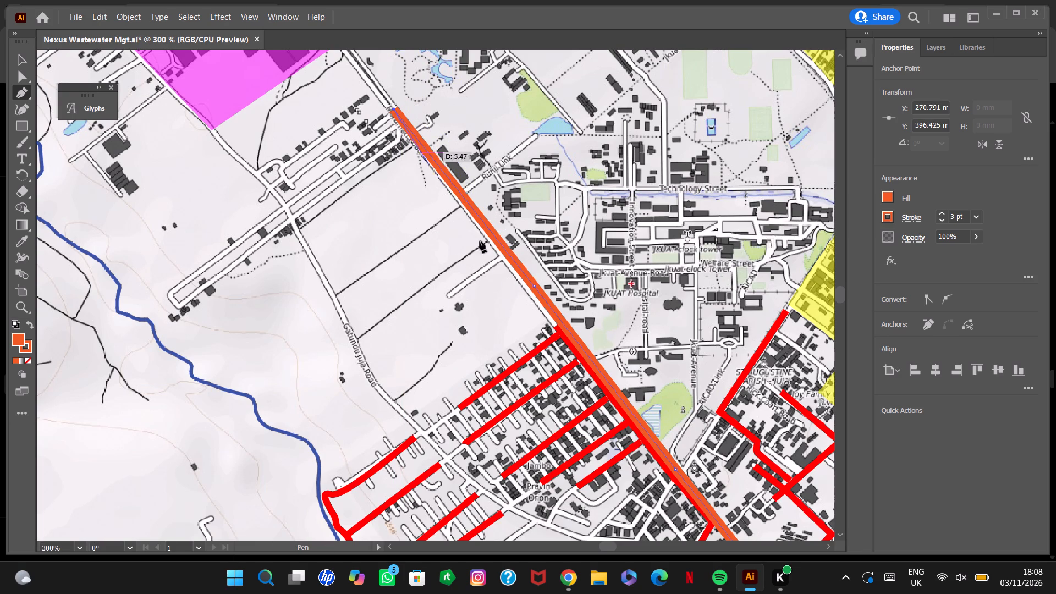
Extend the path north-west past the magenta zone and along the yellow zone's south-west edge to the road bend south of the green patch.
{"action": "scroll", "coordinate": [671, 488], "scroll_direction": "down", "scroll_amount": 11, "text": "alt"}
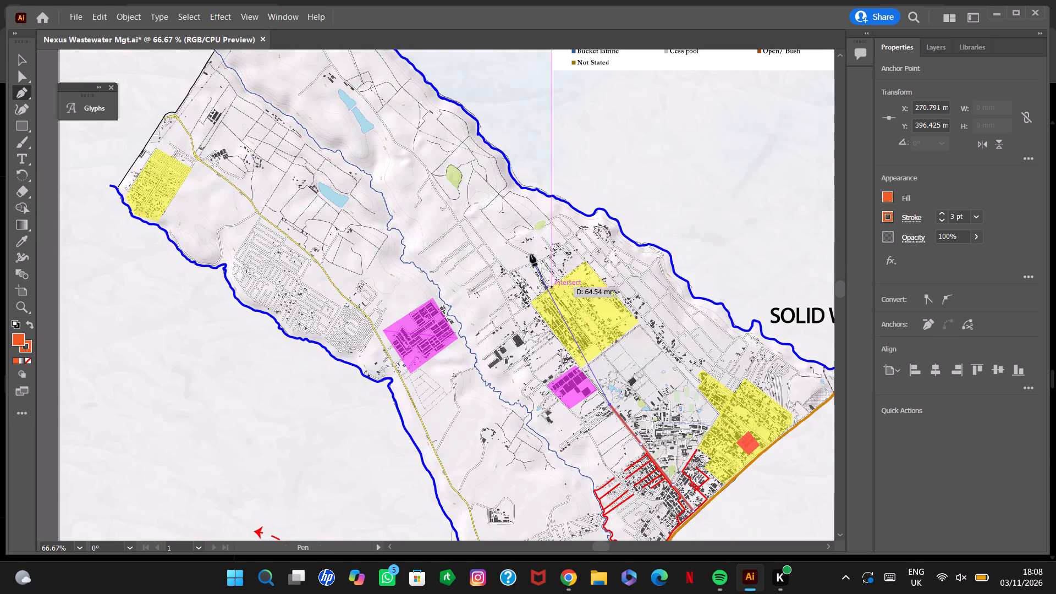
{"action": "scroll", "coordinate": [585, 367], "scroll_direction": "up", "scroll_amount": 13, "text": "alt"}
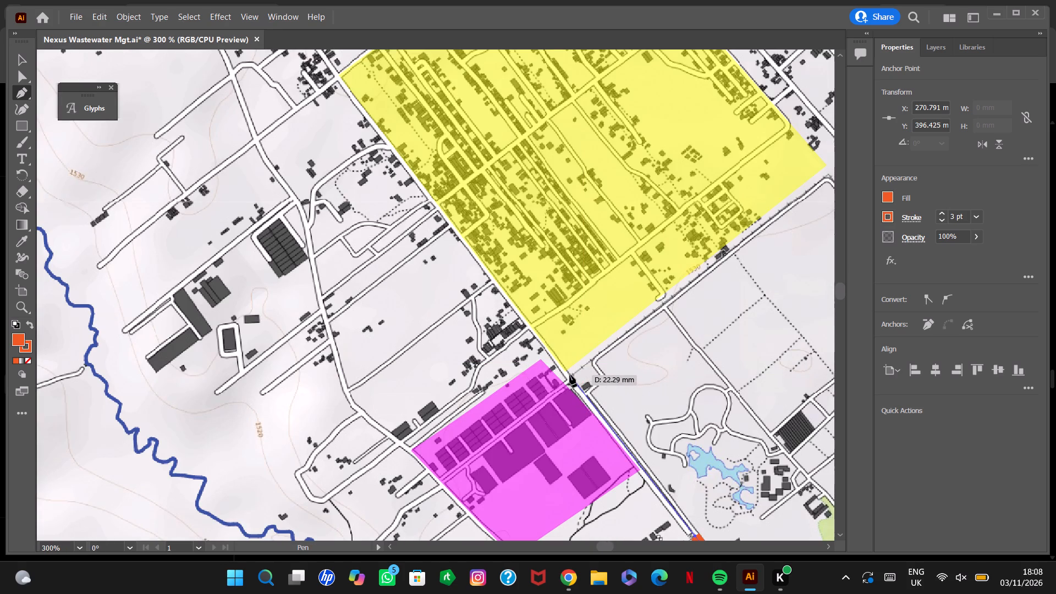
{"action": "left_click", "coordinate": [569, 376]}
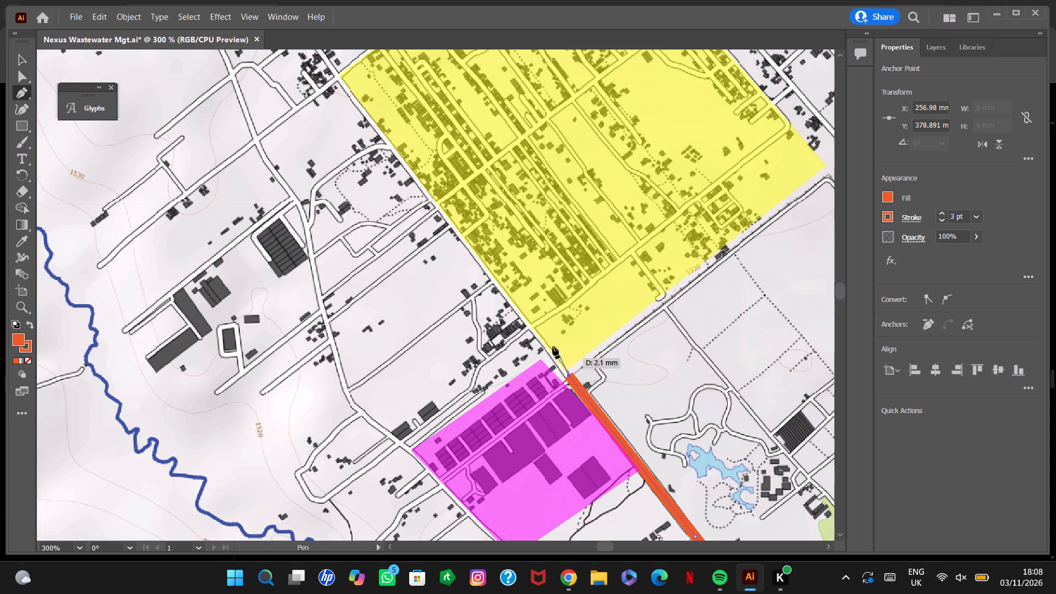
{"action": "left_click", "coordinate": [341, 78]}
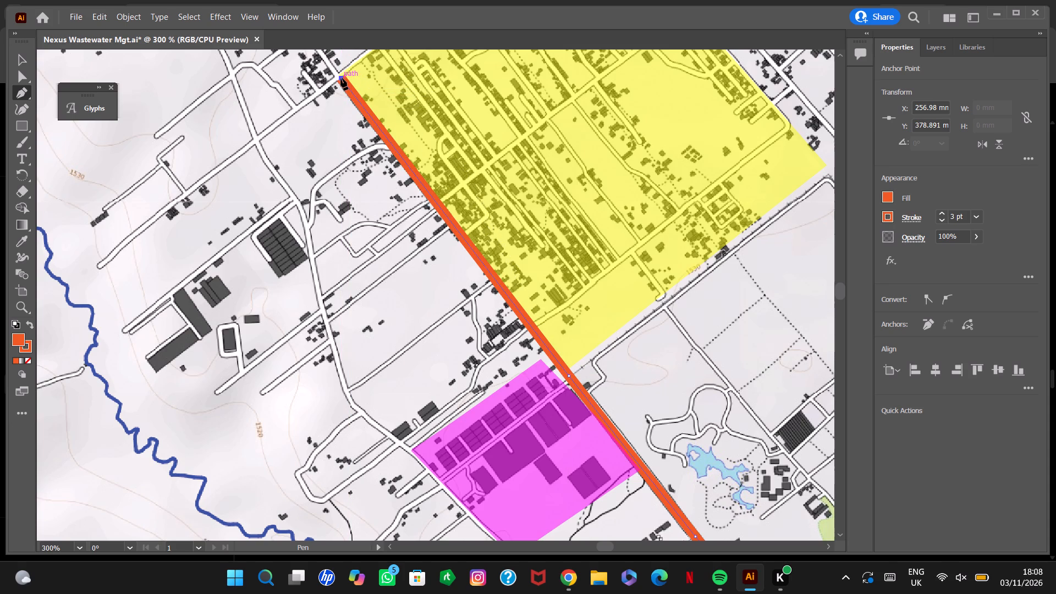
{"action": "scroll", "coordinate": [672, 481], "scroll_direction": "down", "scroll_amount": 9, "text": "alt"}
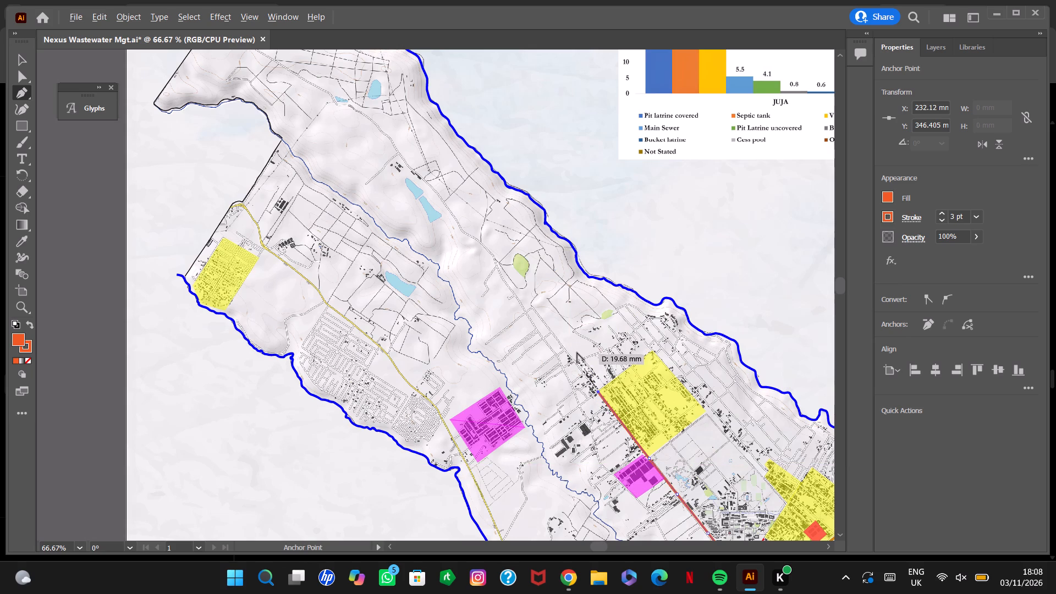
{"action": "scroll", "coordinate": [551, 328], "scroll_direction": "up", "scroll_amount": 3, "text": "alt"}
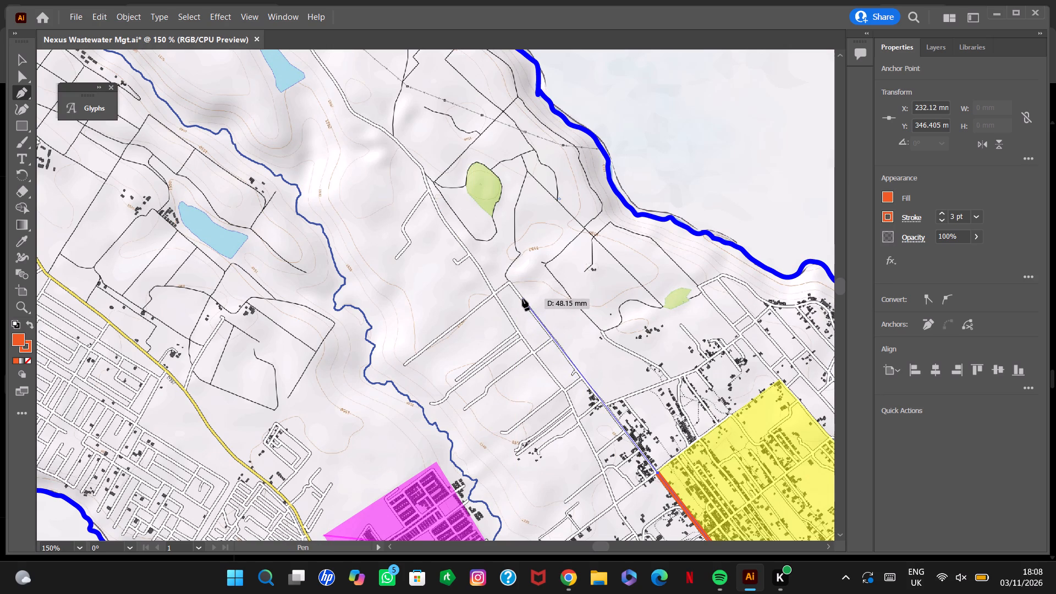
{"action": "left_click", "coordinate": [522, 299]}
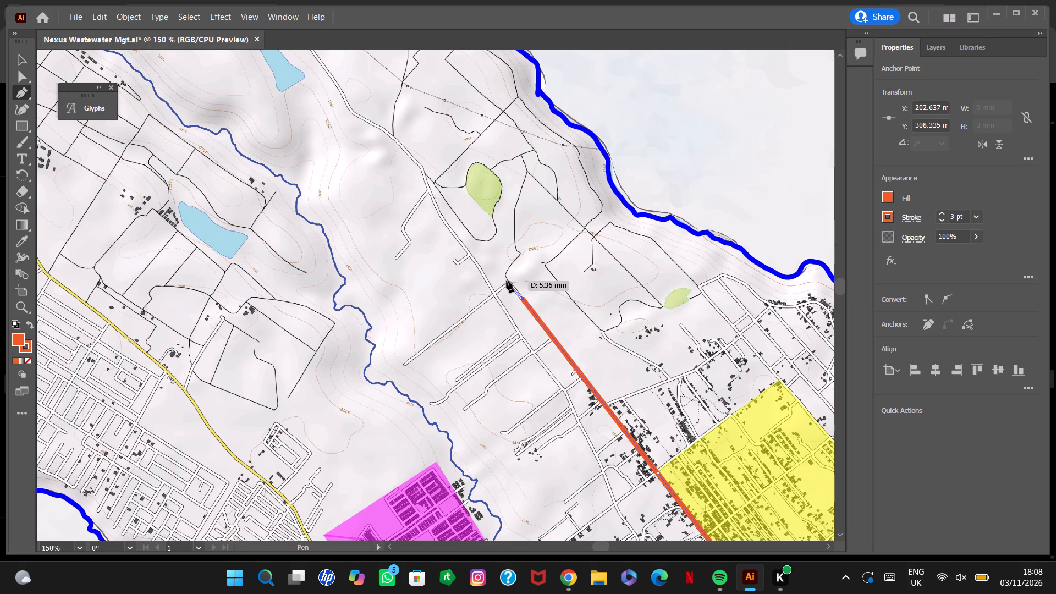
{"action": "left_click", "coordinate": [507, 281]}
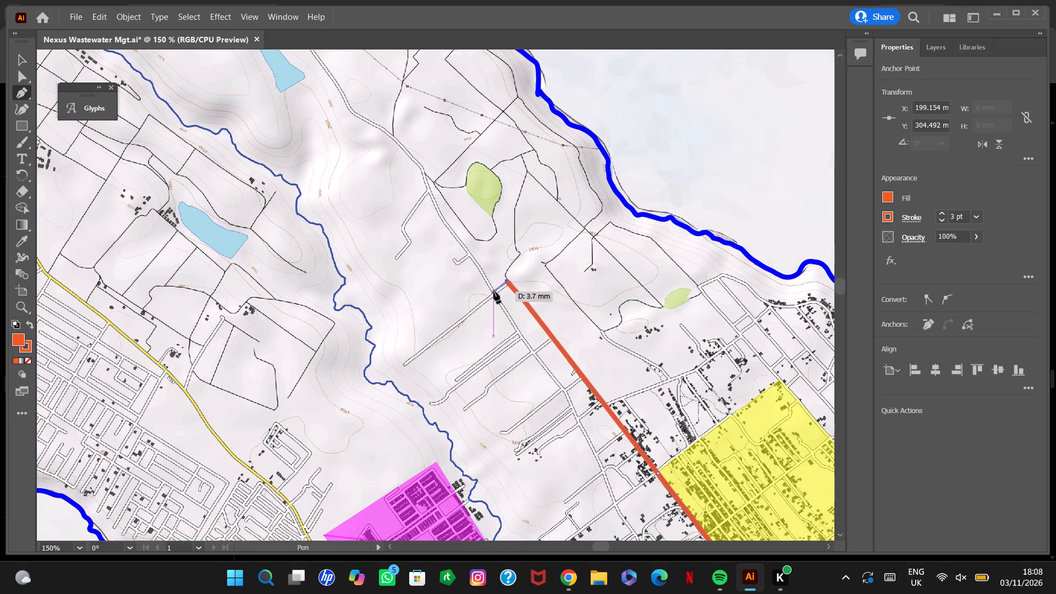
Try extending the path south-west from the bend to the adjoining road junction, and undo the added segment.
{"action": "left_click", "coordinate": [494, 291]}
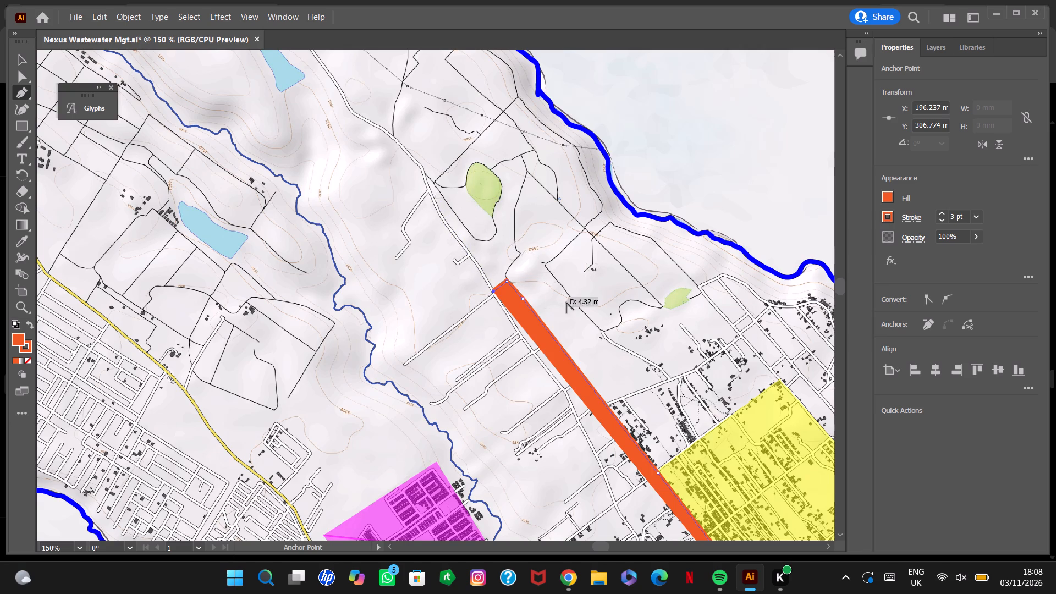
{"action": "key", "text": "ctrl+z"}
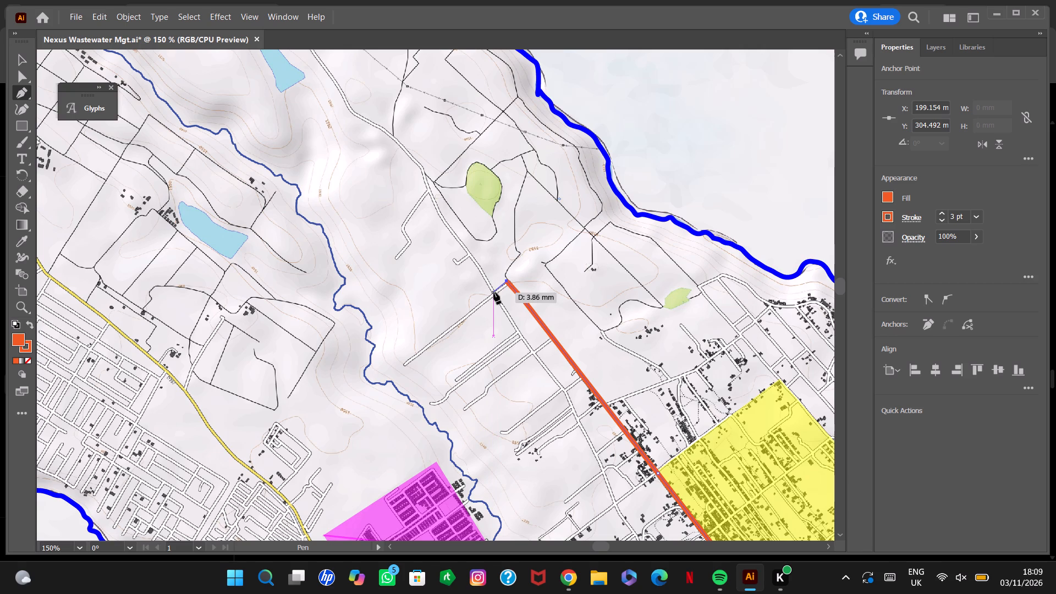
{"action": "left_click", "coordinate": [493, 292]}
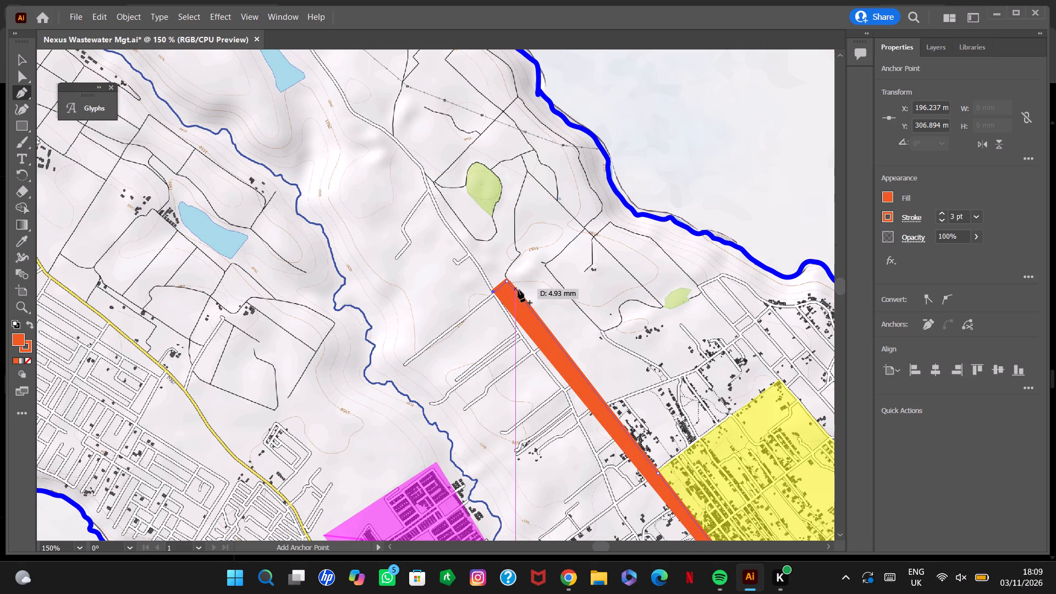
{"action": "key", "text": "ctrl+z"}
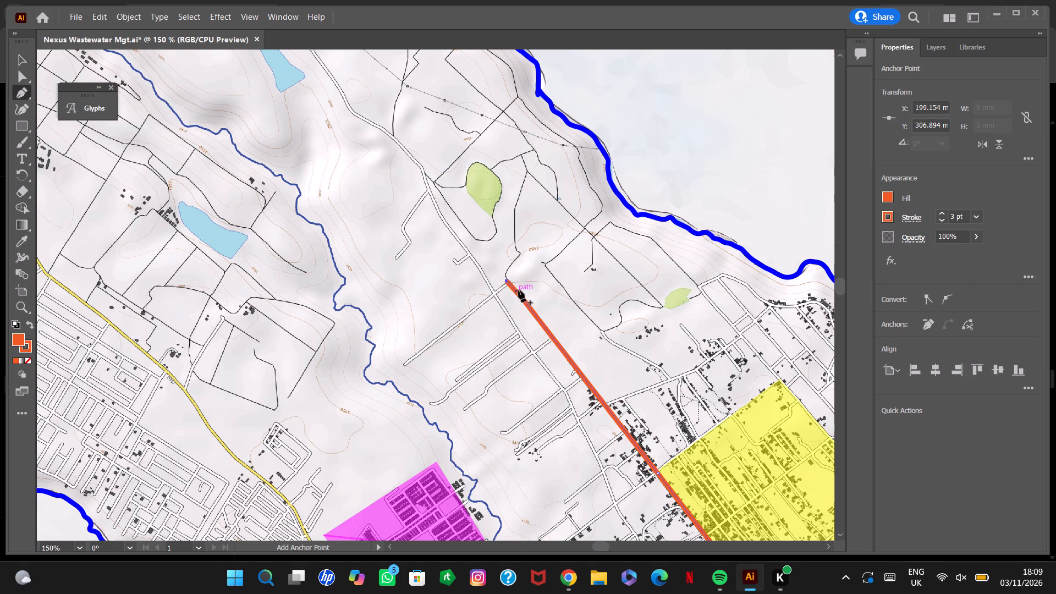
Set the path's fill to None, keeping the orange-red stroke.
{"action": "left_click", "coordinate": [904, 199]}
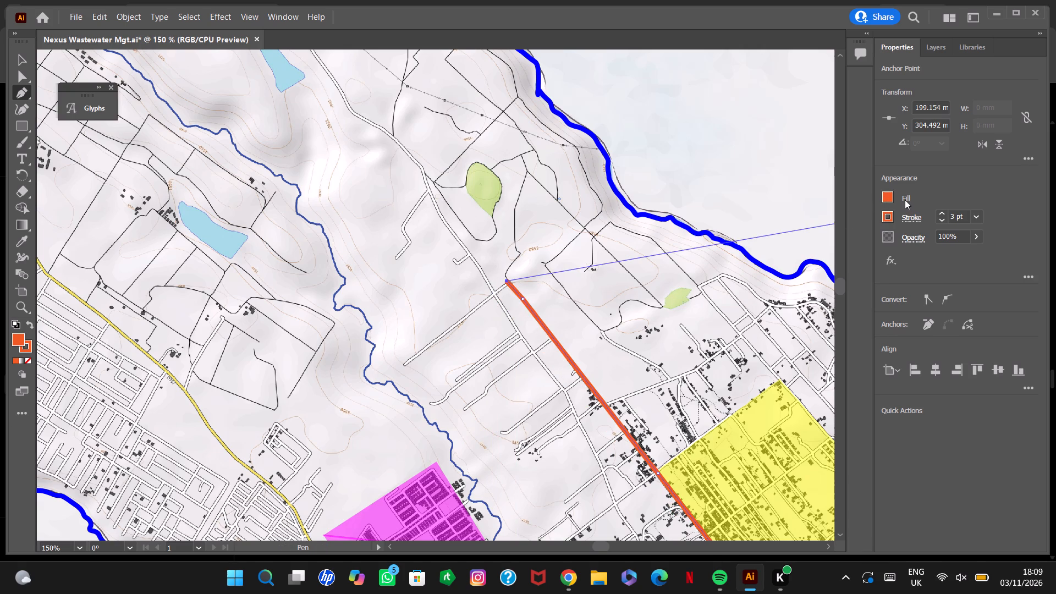
{"action": "left_click", "coordinate": [905, 200]}
{"action": "left_click", "coordinate": [889, 197]}
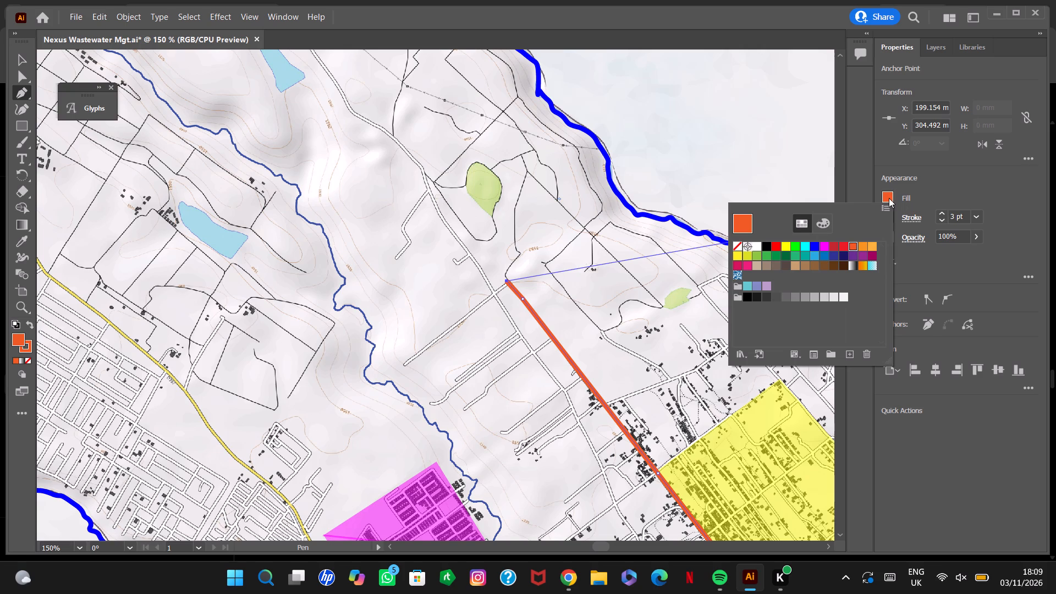
{"action": "left_click", "coordinate": [737, 246]}
{"action": "left_click", "coordinate": [920, 189]}
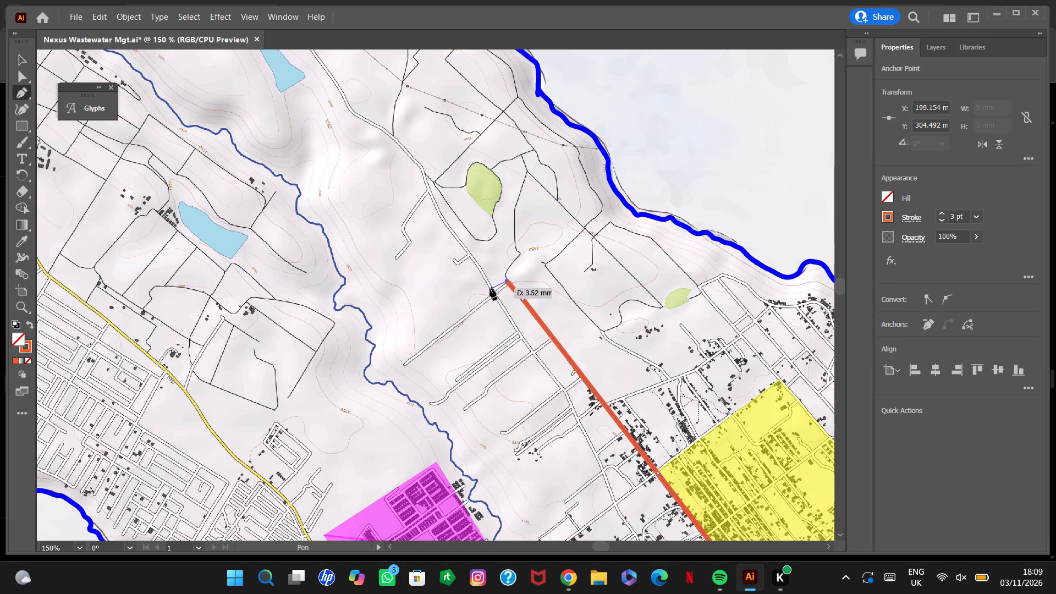
Extend the path south-west from the bend to the adjoining road junction, and north-west along that road to the short hooked side road.
{"action": "scroll", "coordinate": [502, 285], "scroll_direction": "up", "scroll_amount": 19, "text": "alt"}
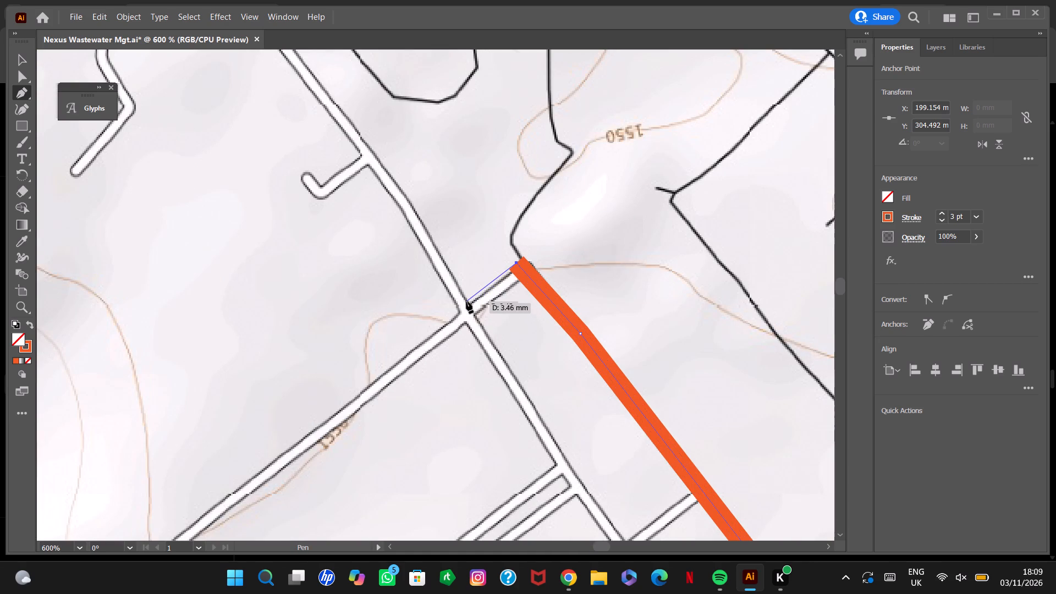
{"action": "left_click", "coordinate": [466, 301]}
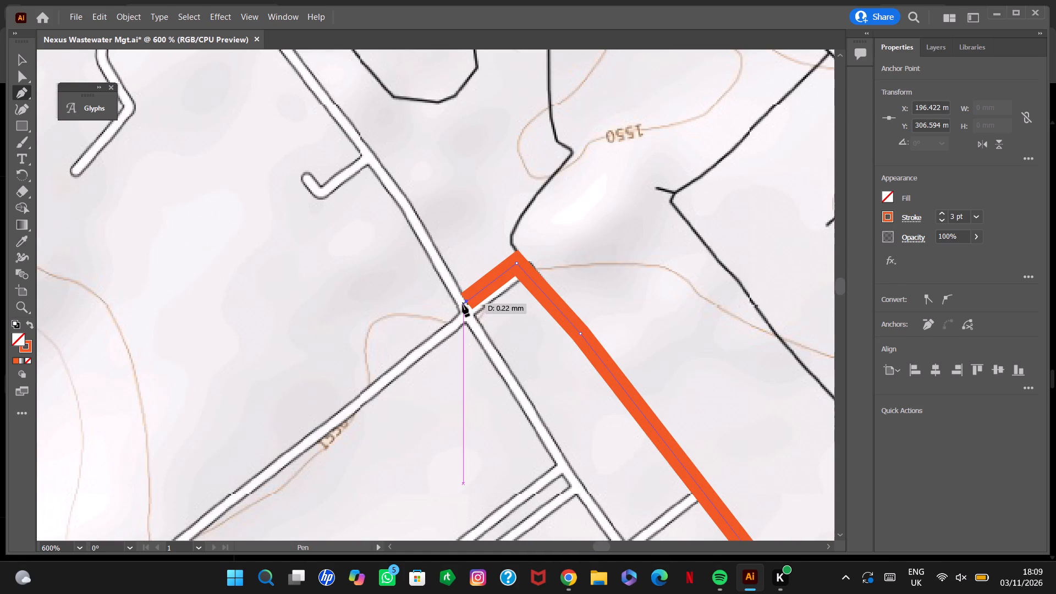
{"action": "left_click", "coordinate": [461, 305]}
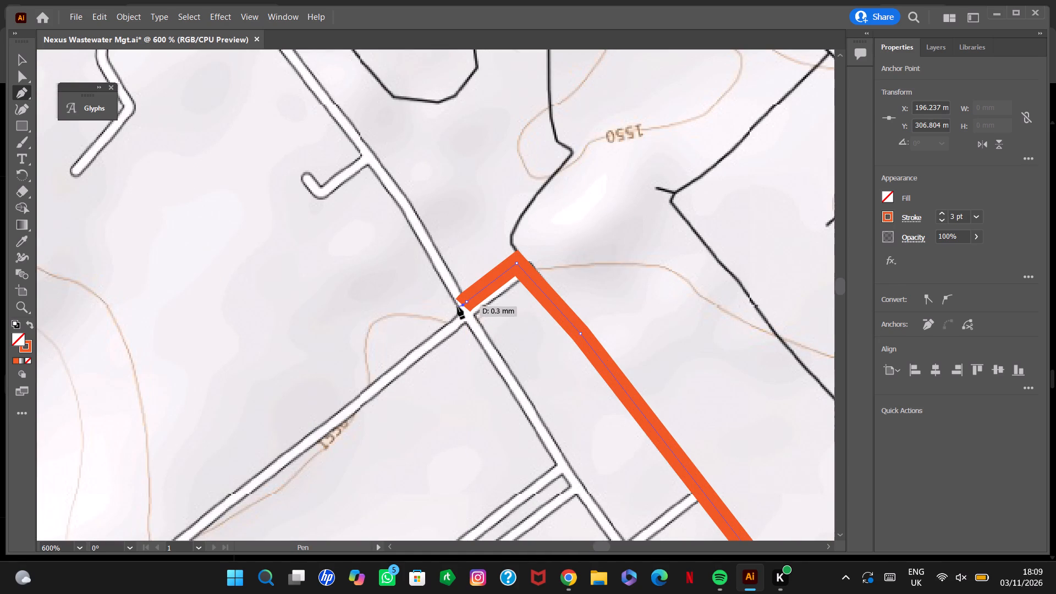
{"action": "left_click", "coordinate": [458, 307]}
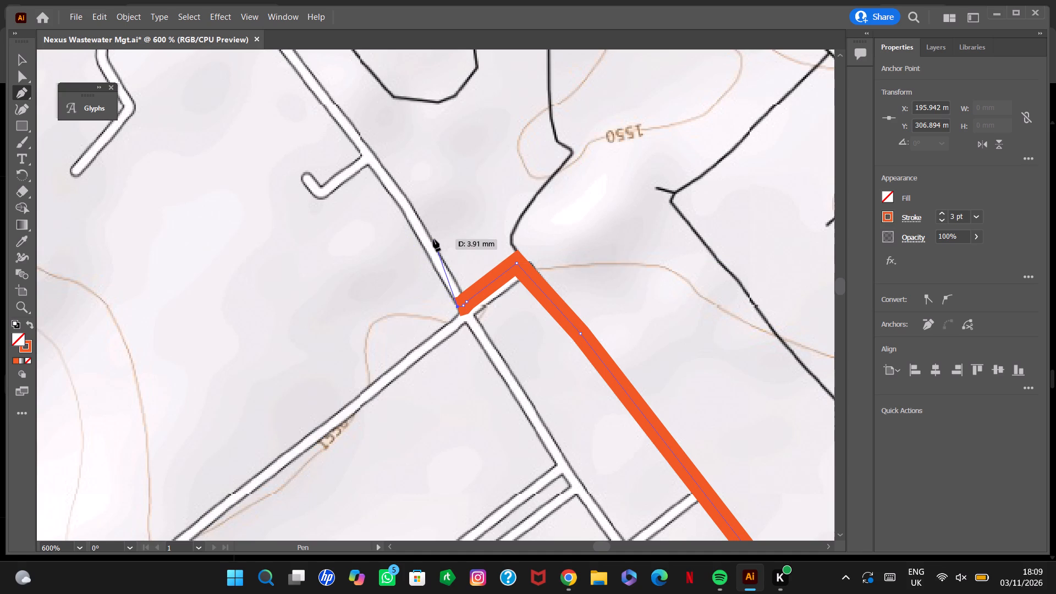
{"action": "left_click", "coordinate": [409, 211]}
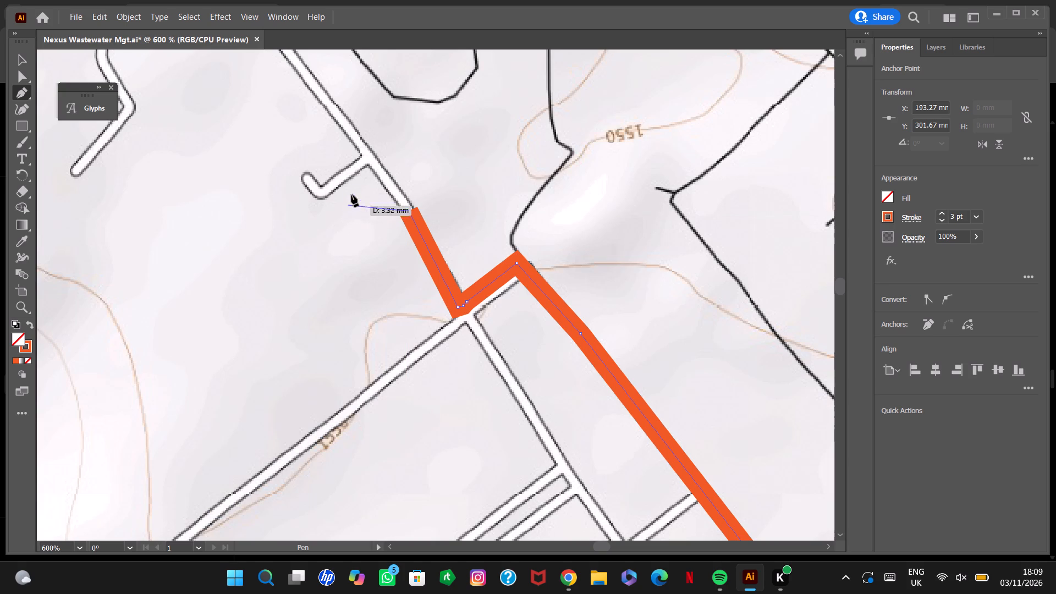
{"action": "left_click", "coordinate": [369, 156]}
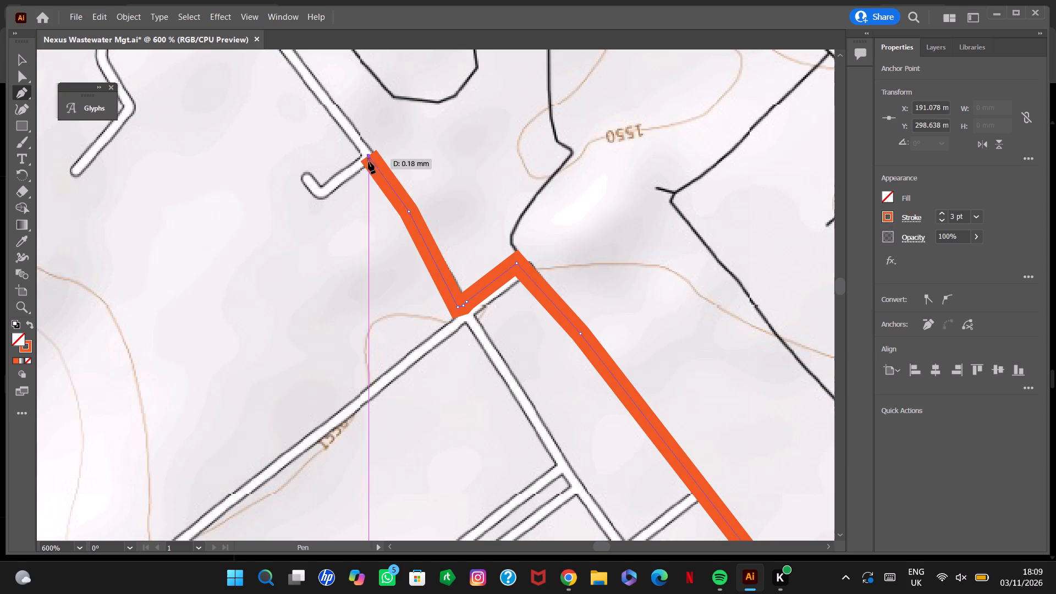
Extend the path north-west along the road, past the green patch, to the bend just beyond the black track joining from the north.
{"action": "scroll", "coordinate": [471, 299], "scroll_direction": "down", "scroll_amount": 5, "text": "alt"}
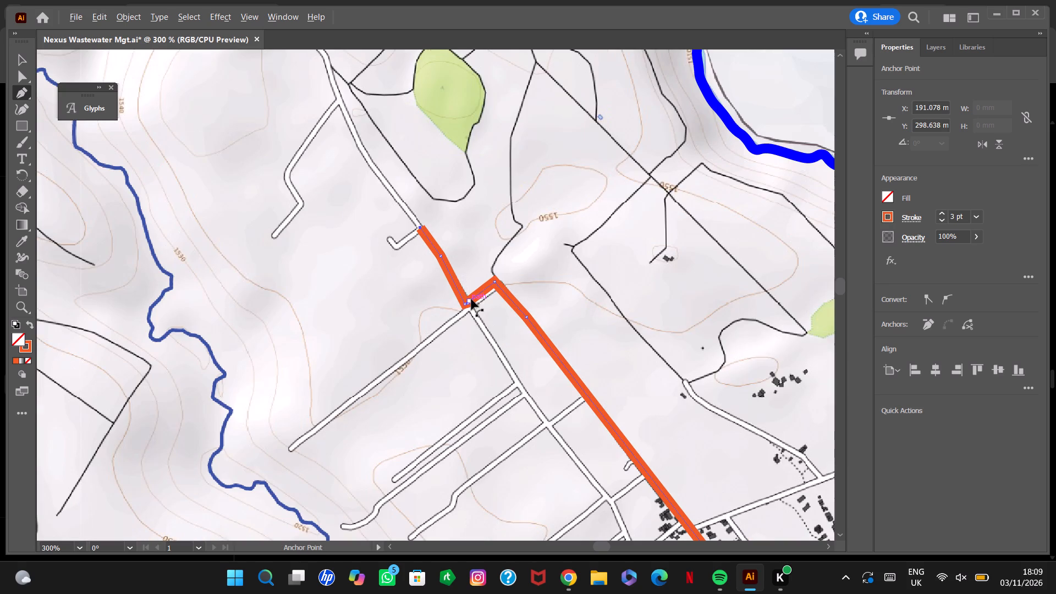
{"action": "left_click", "coordinate": [378, 173]}
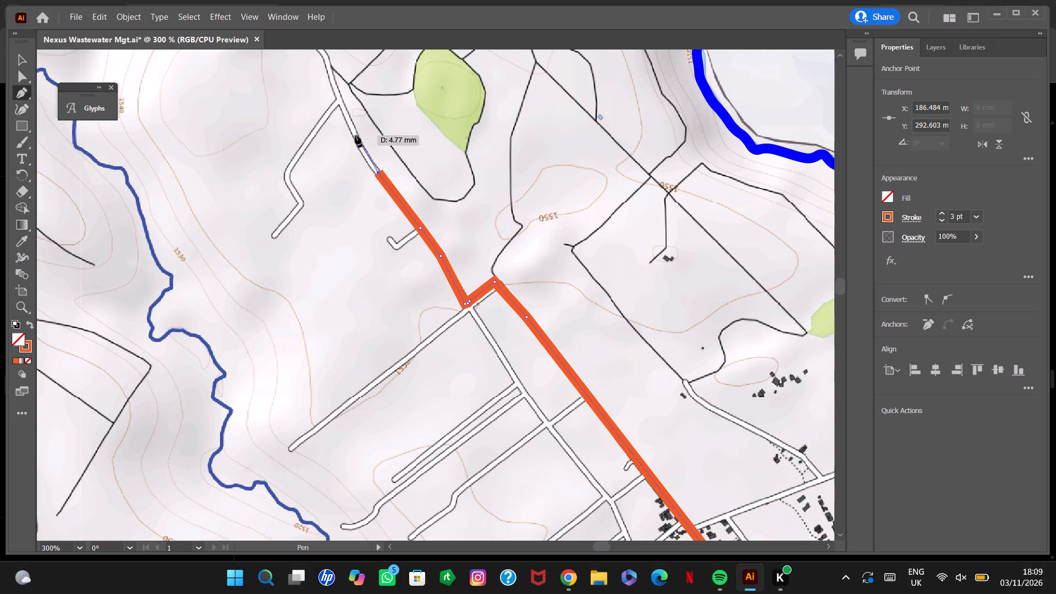
{"action": "left_click", "coordinate": [361, 146]}
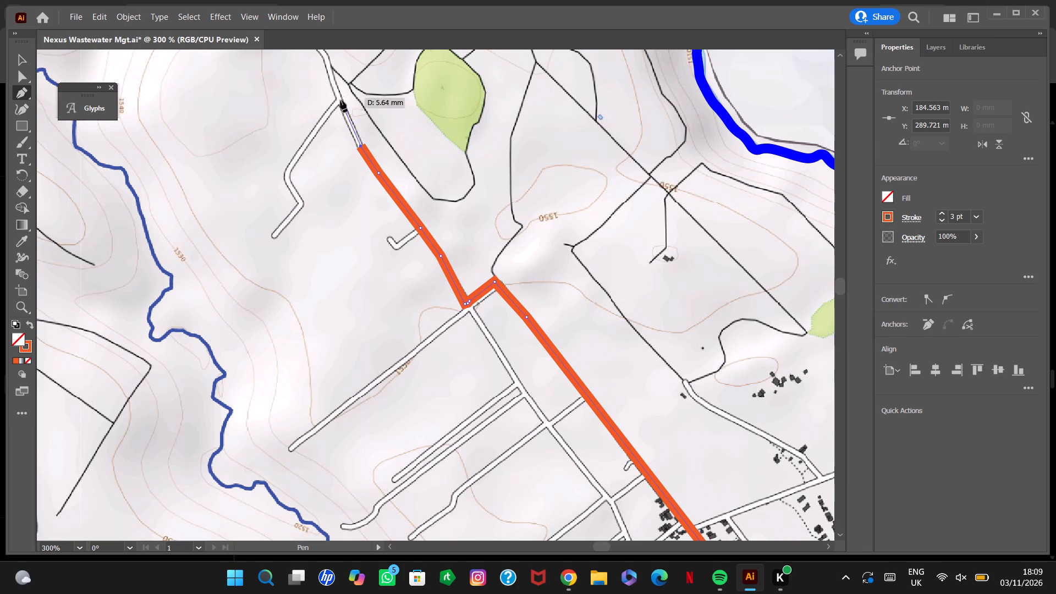
{"action": "left_click", "coordinate": [339, 99]}
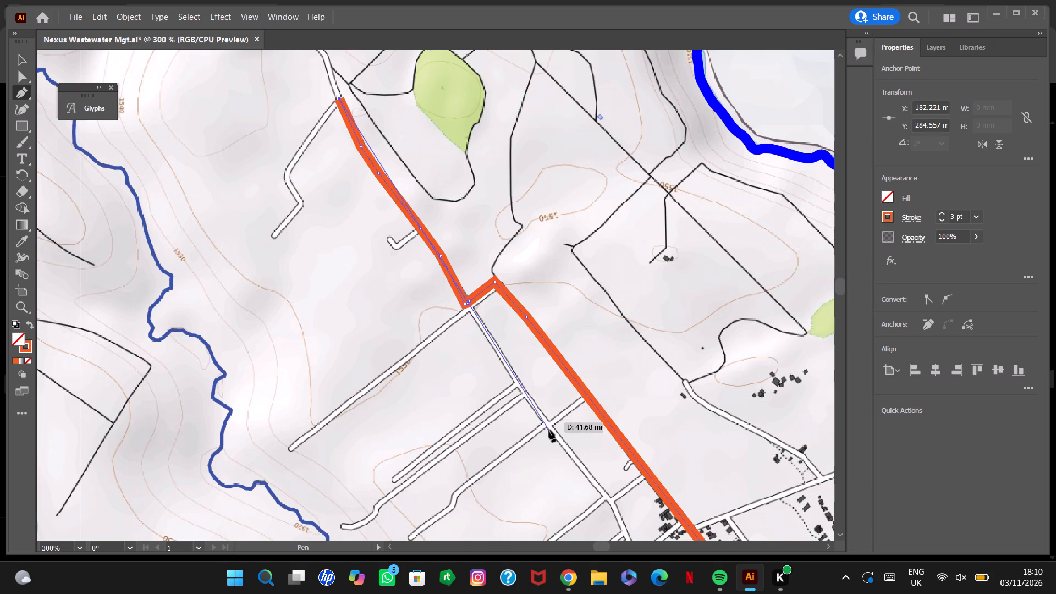
{"action": "scroll", "coordinate": [565, 464], "scroll_direction": "down", "scroll_amount": 6, "text": "alt"}
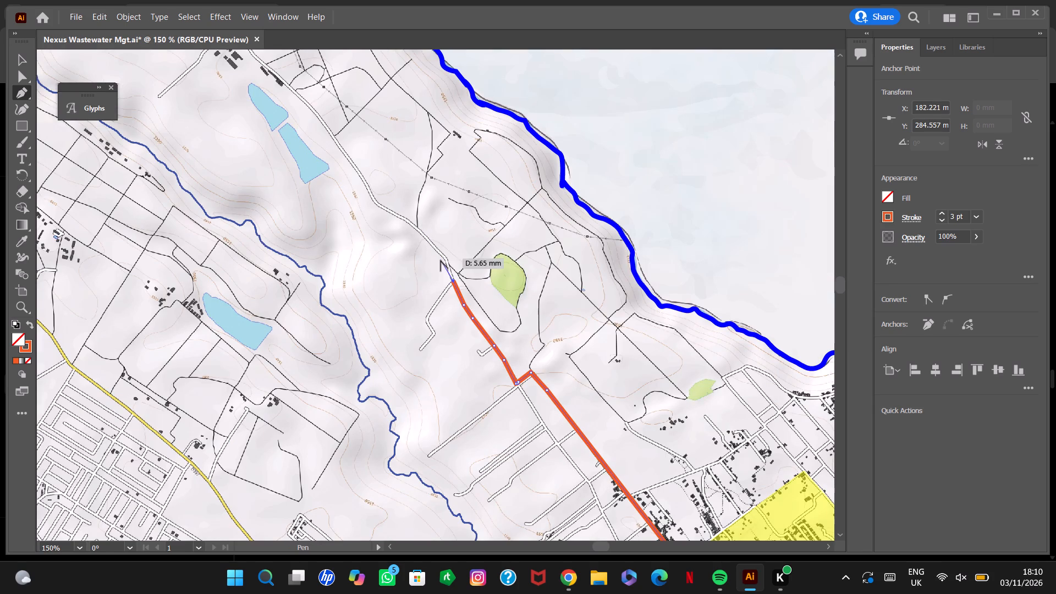
{"action": "scroll", "coordinate": [446, 258], "scroll_direction": "up", "scroll_amount": 12, "text": "alt"}
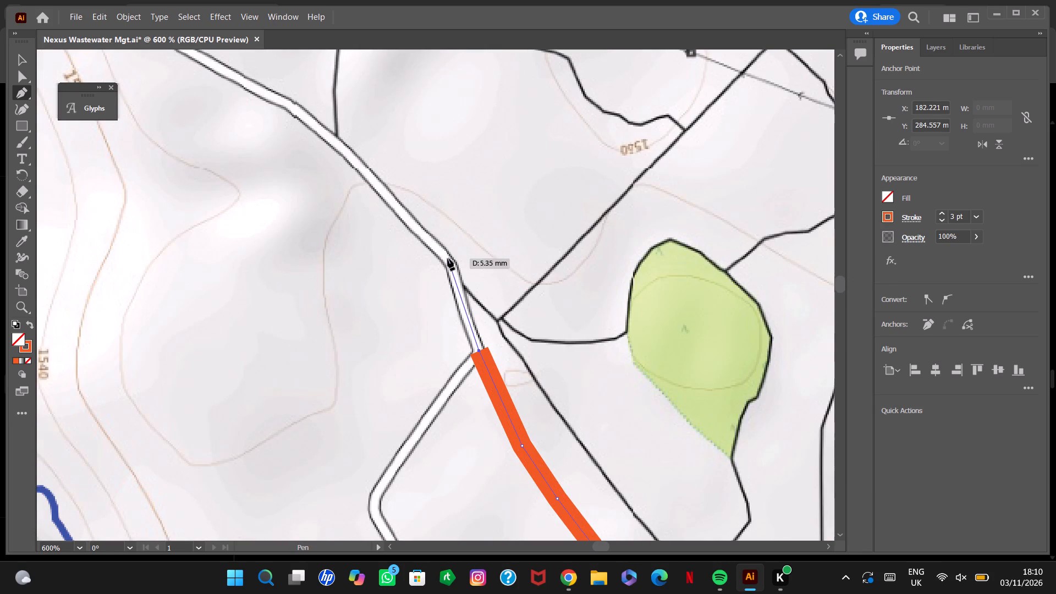
{"action": "left_click", "coordinate": [448, 256]}
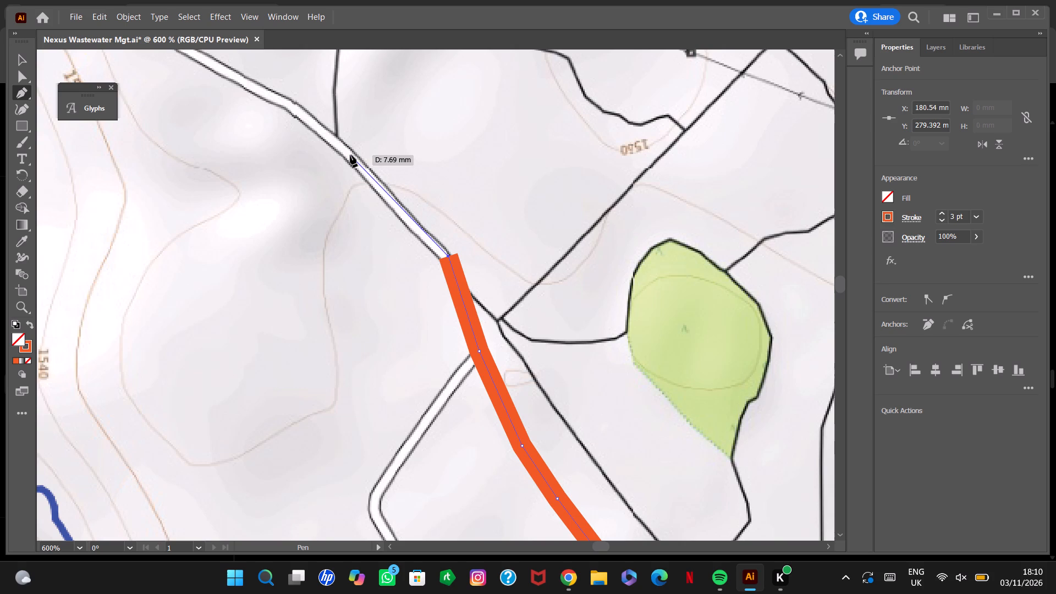
{"action": "left_click", "coordinate": [349, 155]}
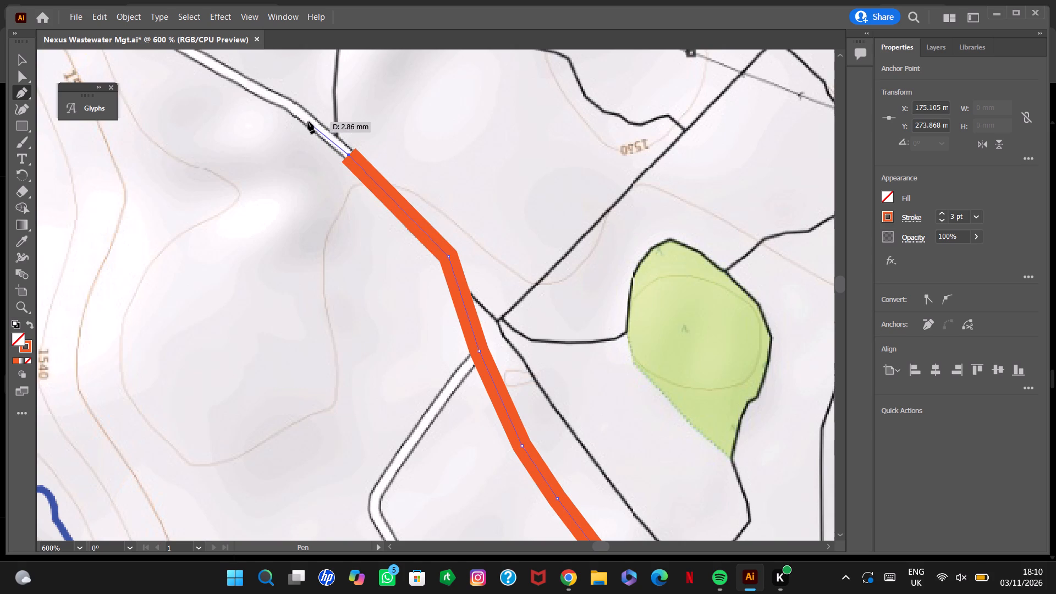
{"action": "left_click", "coordinate": [295, 110]}
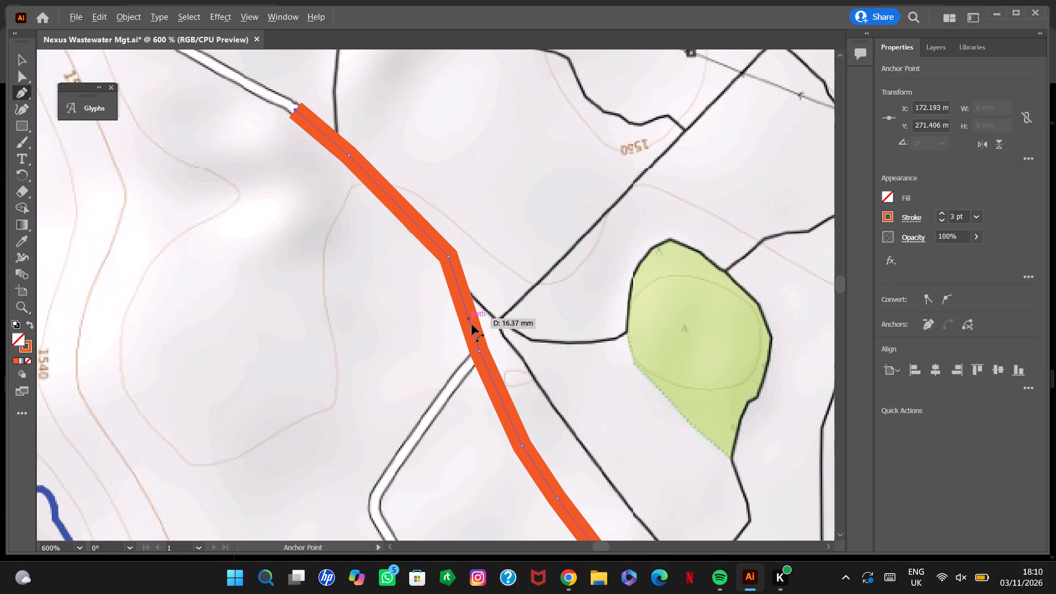
Extend the path north-west along the road, past the two blue ponds, to the small buildings beside the road.
{"action": "scroll", "coordinate": [494, 354], "scroll_direction": "down", "scroll_amount": 5, "text": "alt"}
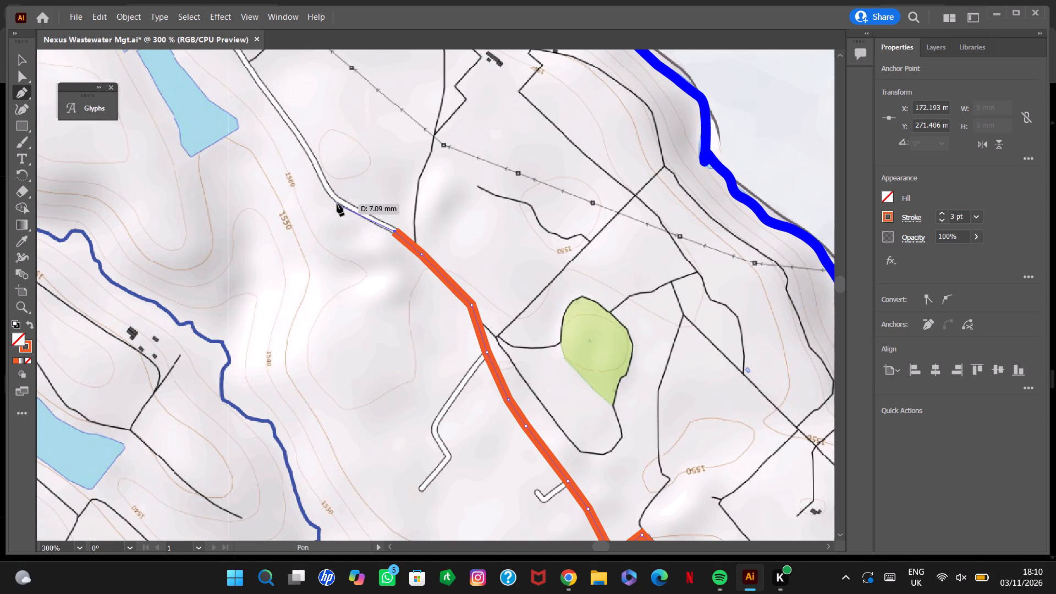
{"action": "left_click", "coordinate": [336, 199]}
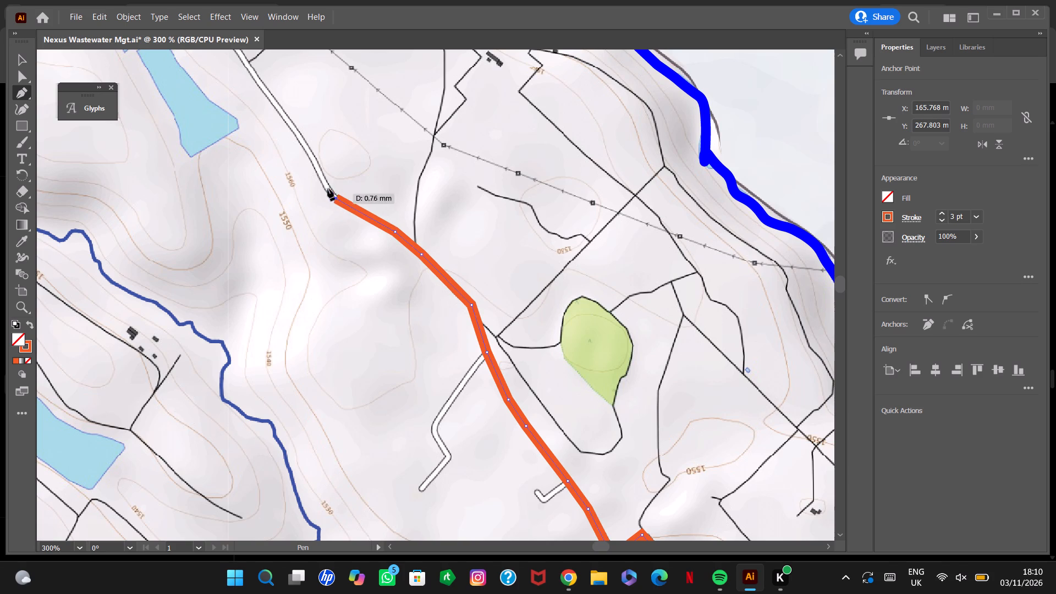
{"action": "left_click", "coordinate": [316, 166]}
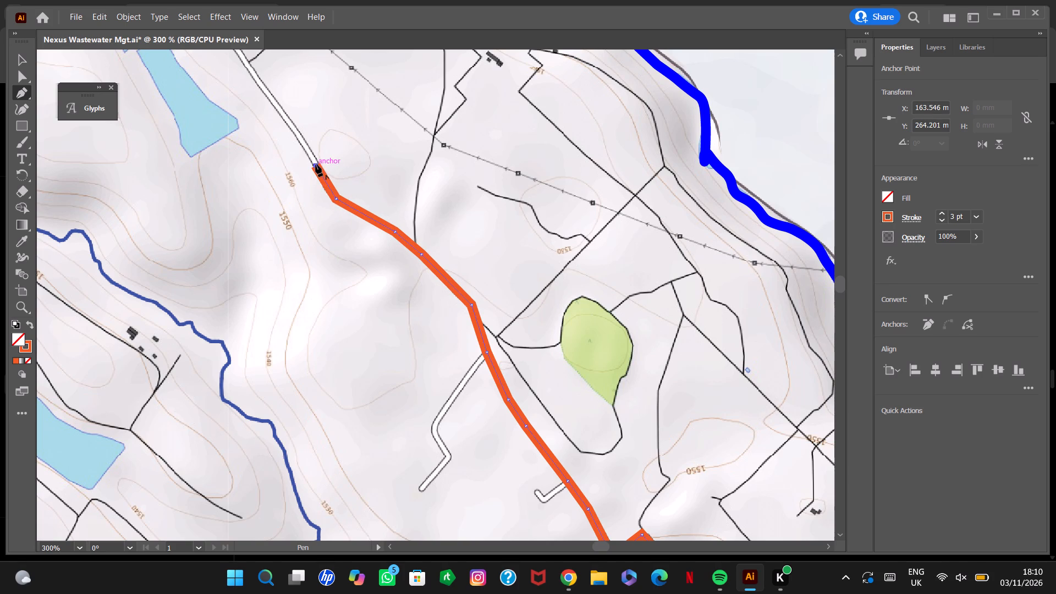
{"action": "left_click", "coordinate": [298, 133]}
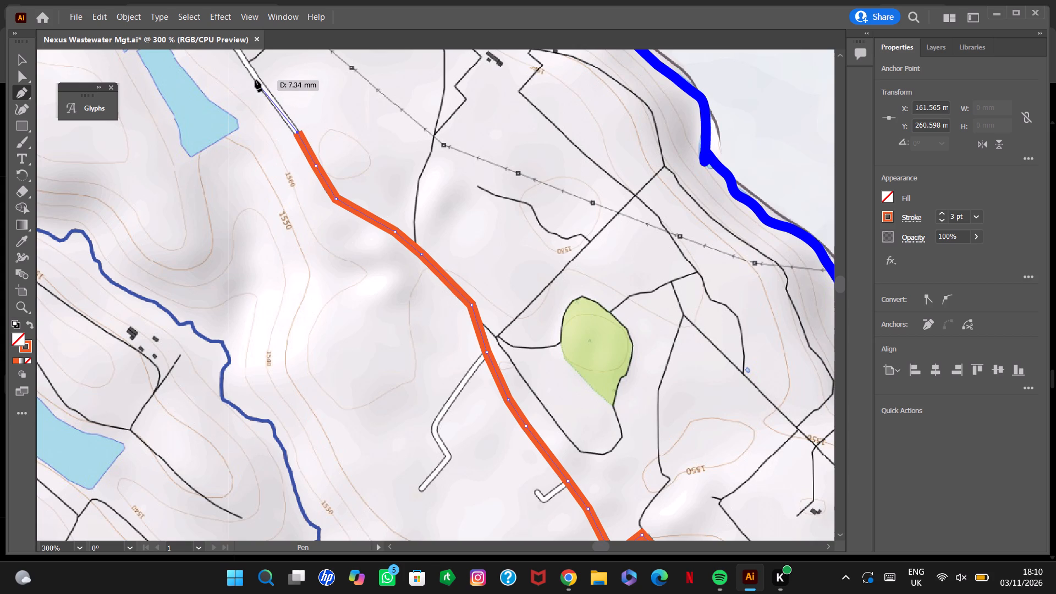
{"action": "left_click", "coordinate": [251, 70]}
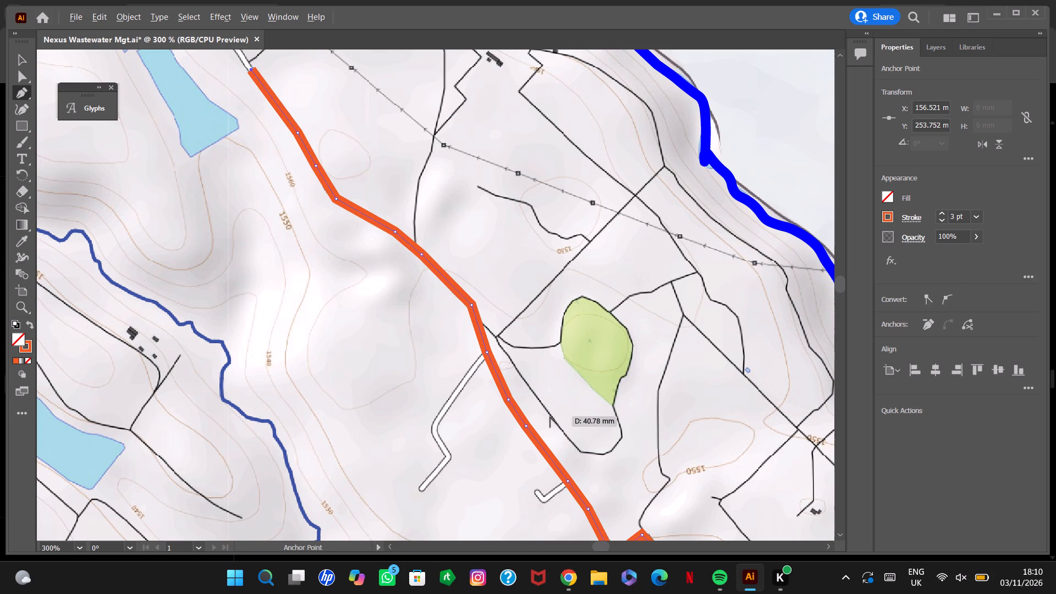
{"action": "scroll", "coordinate": [552, 419], "scroll_direction": "down", "scroll_amount": 6, "text": "alt"}
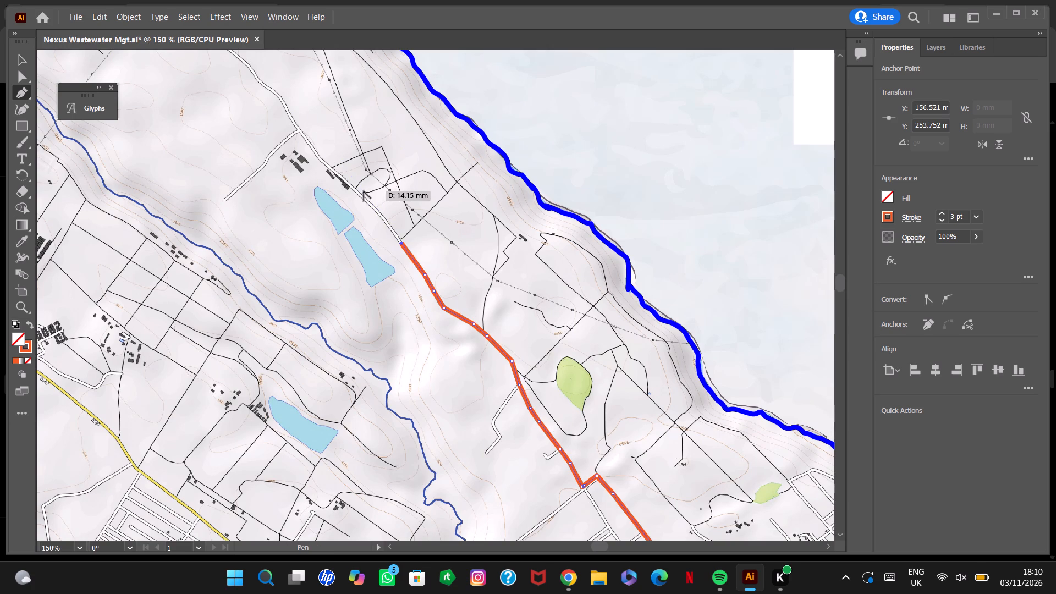
{"action": "scroll", "coordinate": [364, 191], "scroll_direction": "up", "scroll_amount": 9, "text": "alt"}
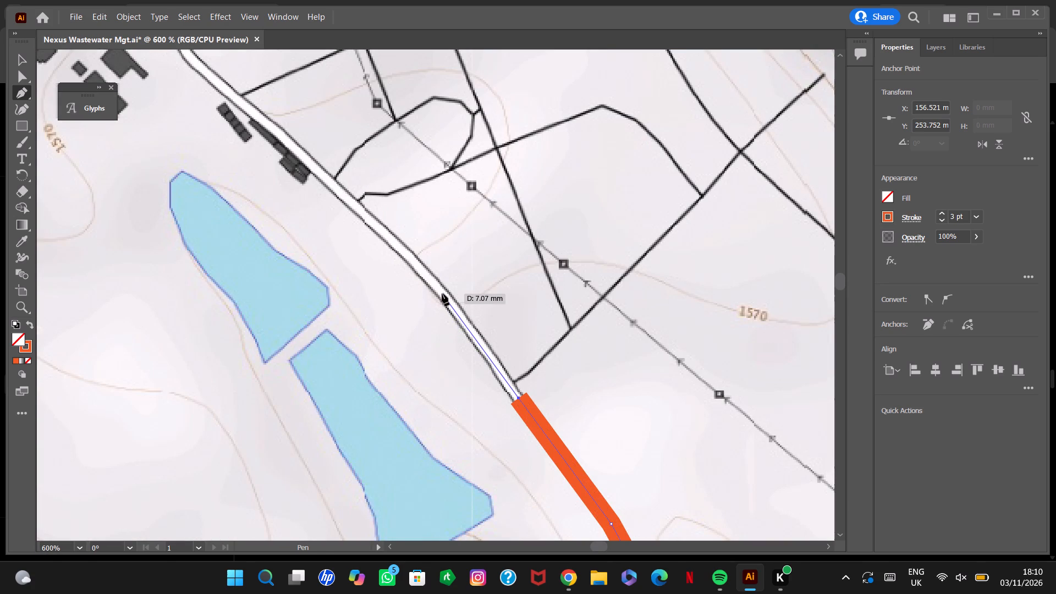
{"action": "left_click", "coordinate": [443, 293]}
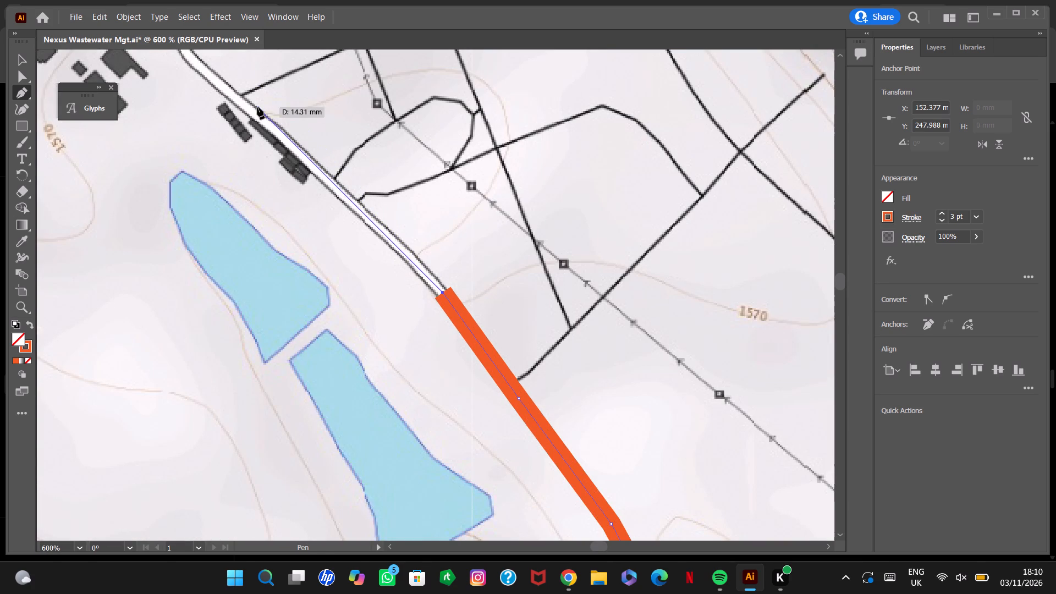
{"action": "left_click", "coordinate": [251, 111]}
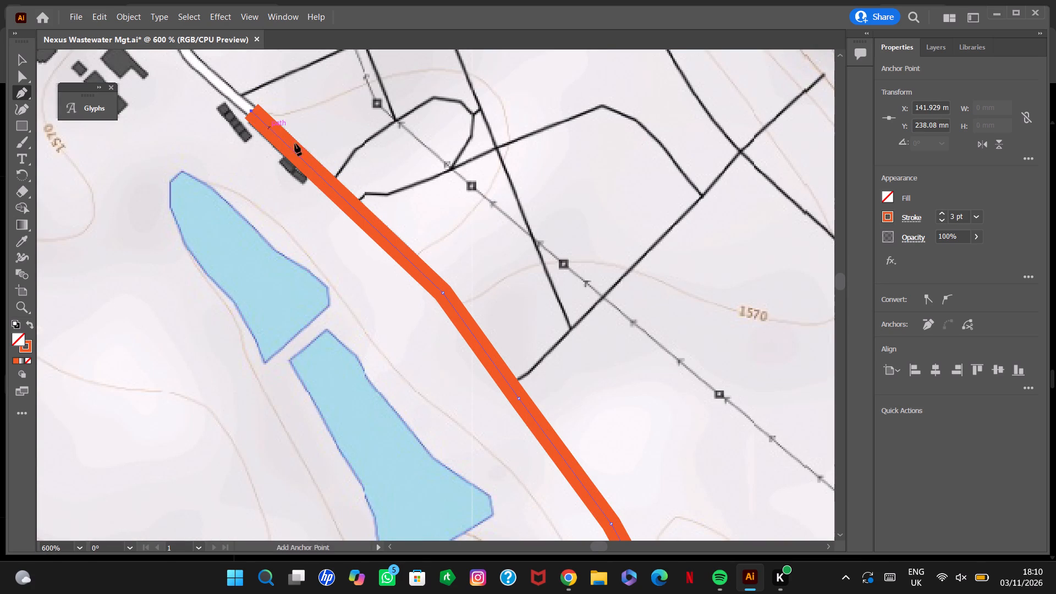
Extend the path north-west along the road, past the junction with the south-west side road, to about X 122 mm, Y 214 mm.
{"action": "scroll", "coordinate": [423, 271], "scroll_direction": "down", "scroll_amount": 1, "text": "alt"}
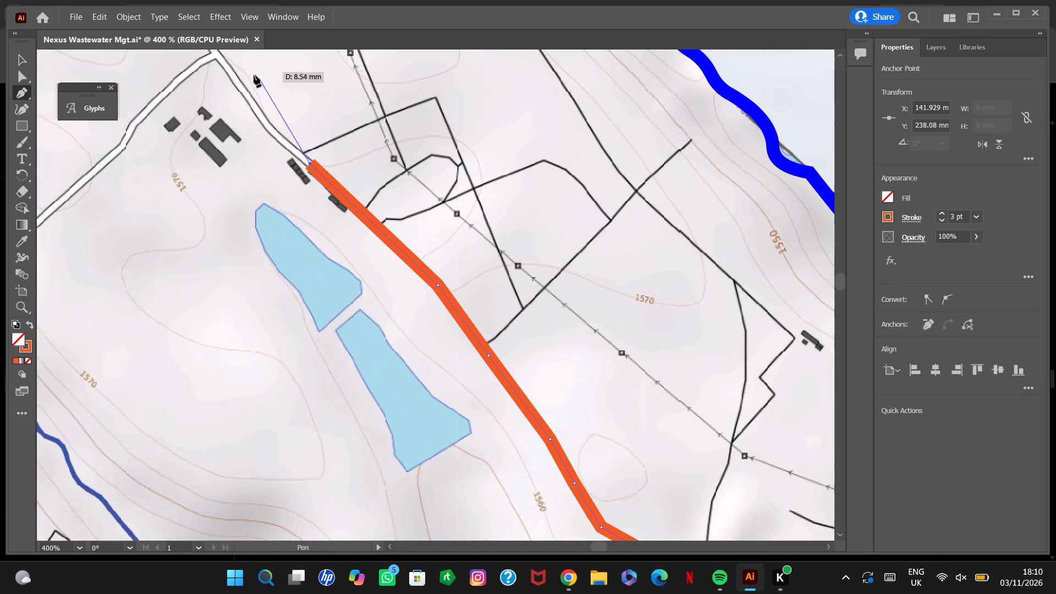
{"action": "double_click", "coordinate": [268, 128]}
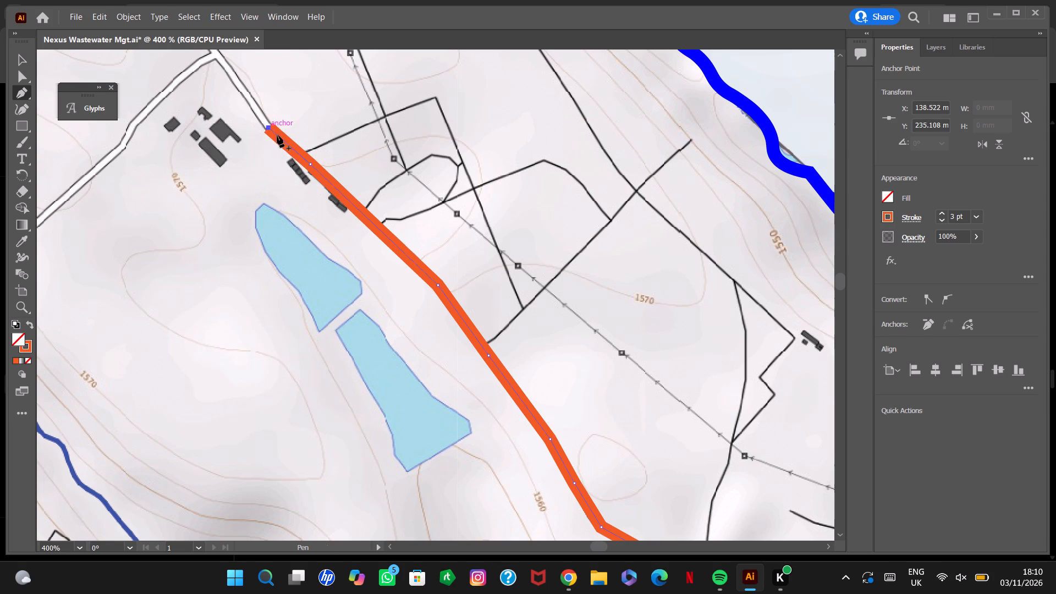
{"action": "scroll", "coordinate": [323, 280], "scroll_direction": "down", "scroll_amount": 11, "text": "alt"}
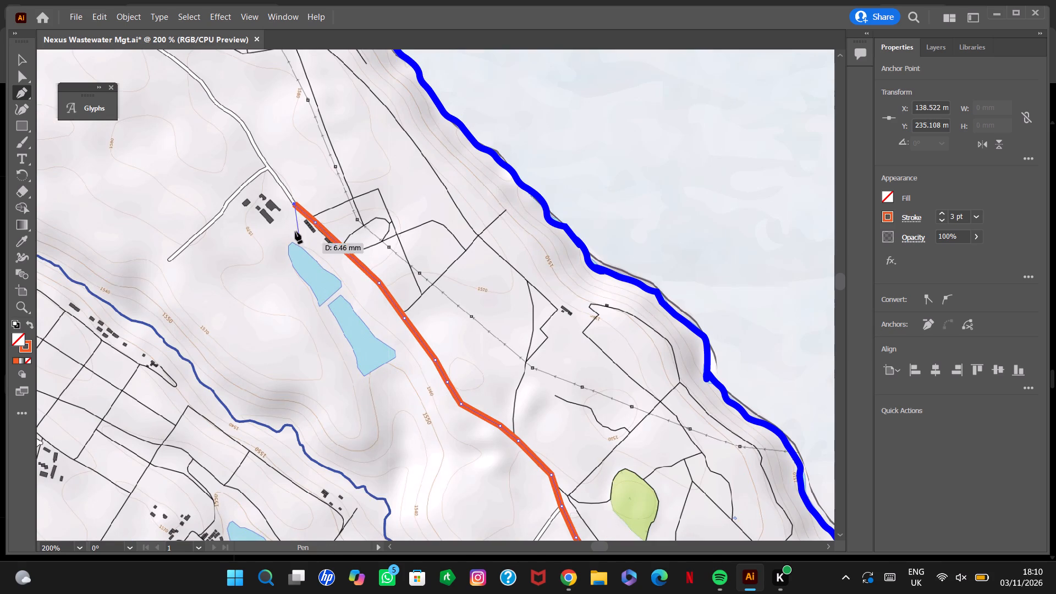
{"action": "left_click", "coordinate": [269, 168]}
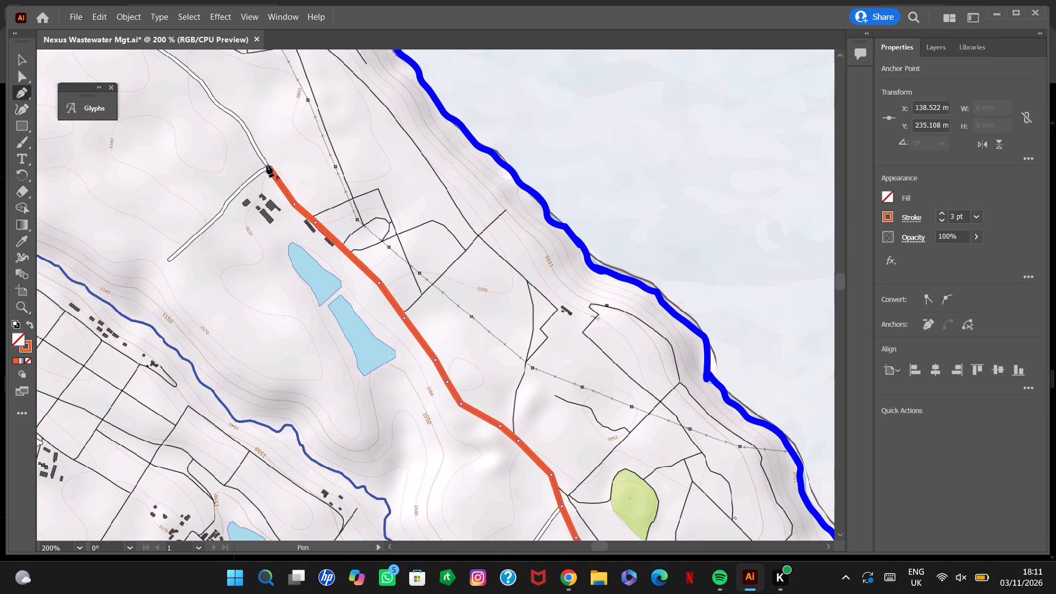
{"action": "left_click", "coordinate": [246, 130]}
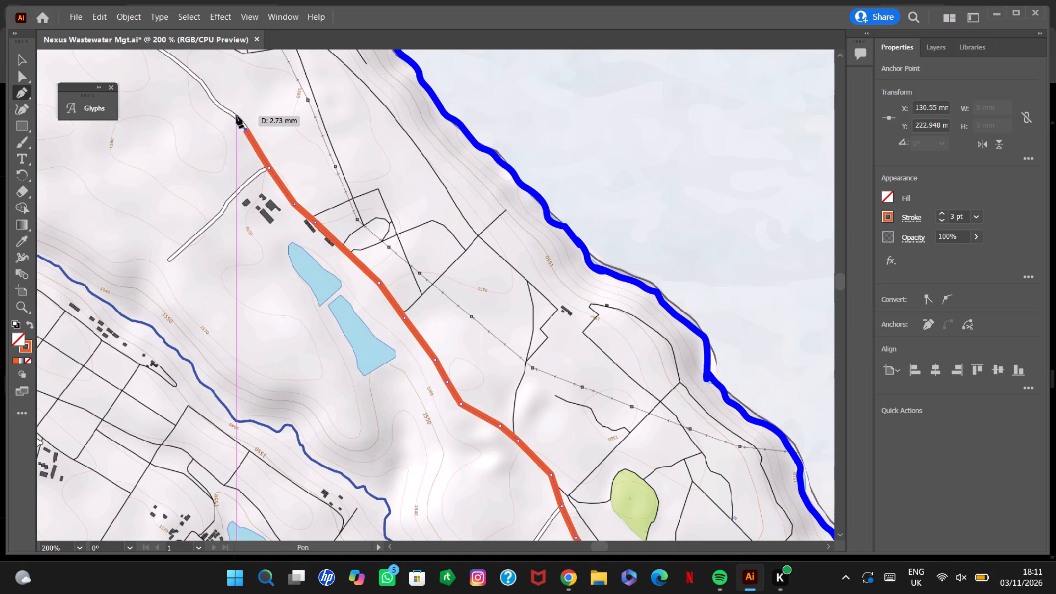
{"action": "left_click", "coordinate": [232, 112]}
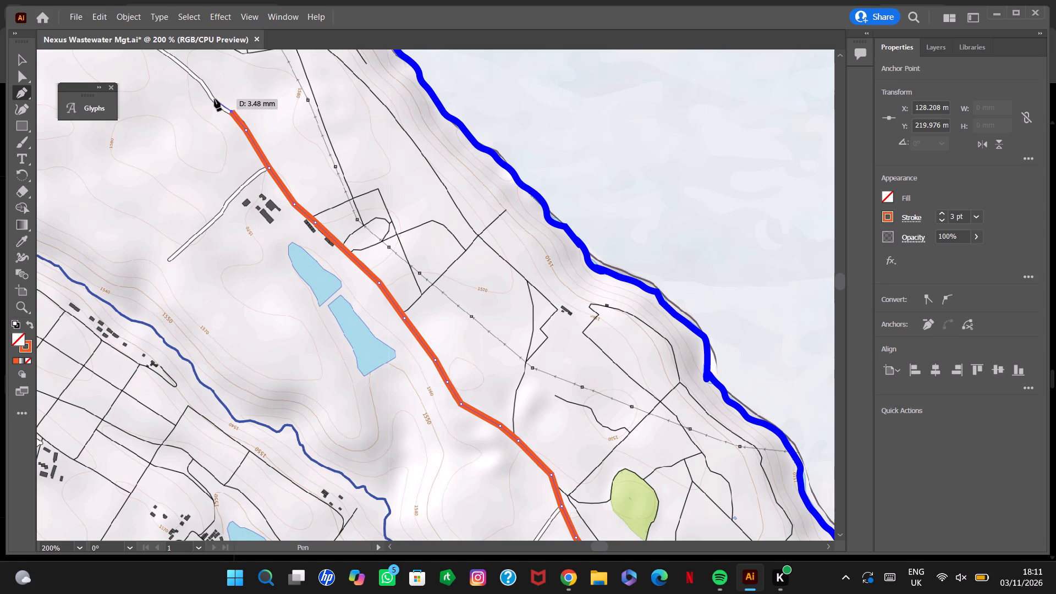
{"action": "left_click", "coordinate": [212, 97]}
{"action": "left_click", "coordinate": [196, 78]}
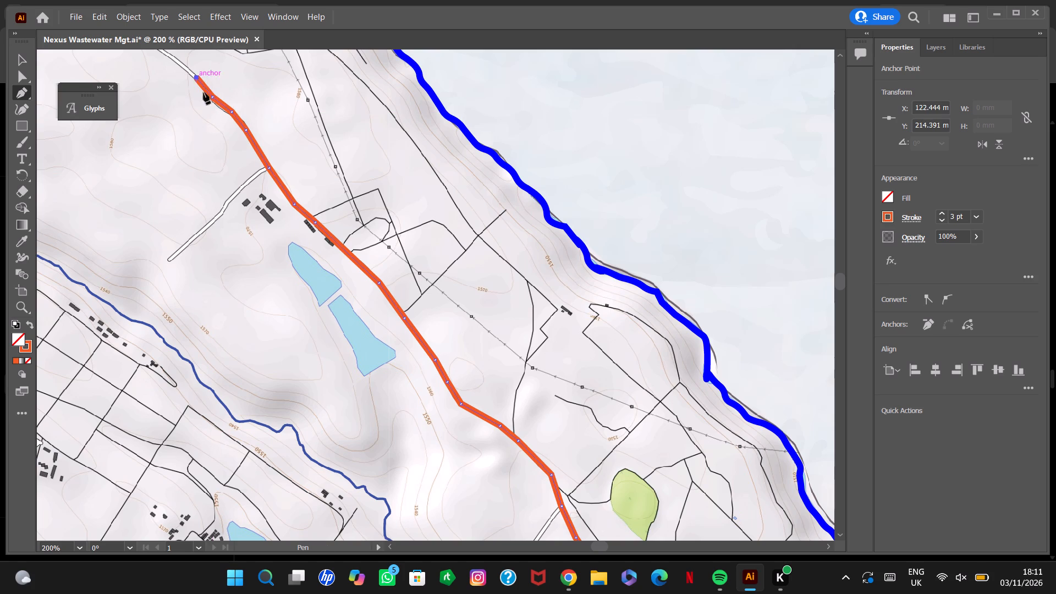
Extend the path north-west along the winding road, passing south of the small triangular blue pond, to the bend just beyond it.
{"action": "scroll", "coordinate": [496, 470], "scroll_direction": "down", "scroll_amount": 13, "text": "alt"}
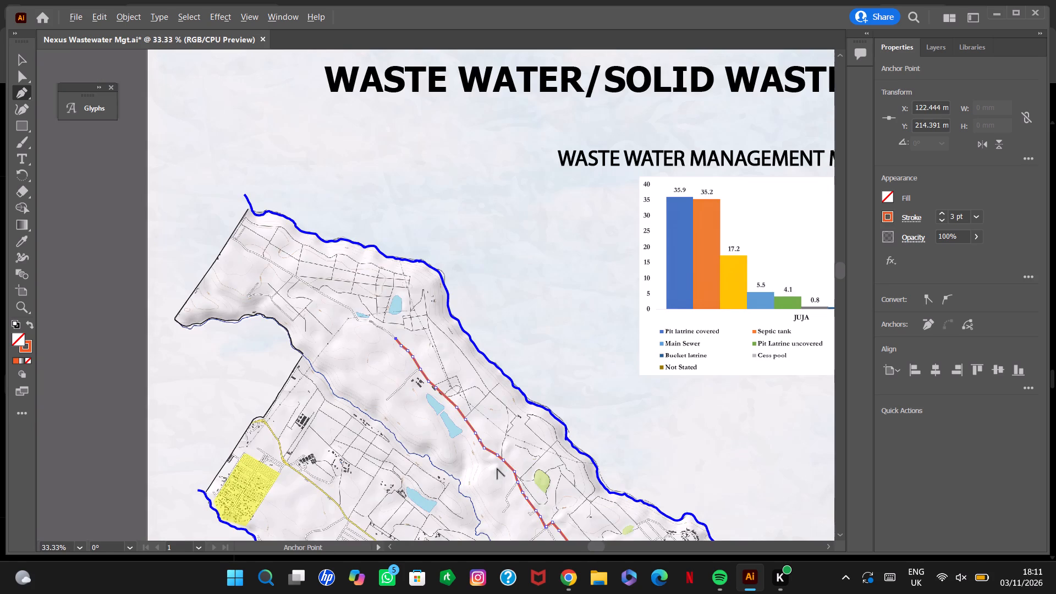
{"action": "scroll", "coordinate": [436, 393], "scroll_direction": "up", "scroll_amount": 6, "text": "alt"}
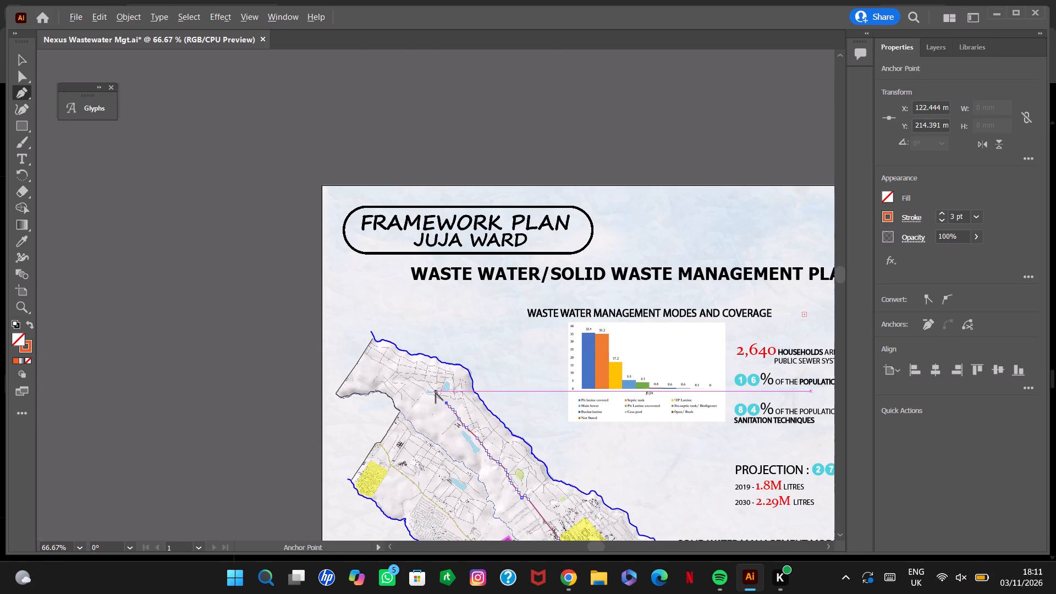
{"action": "scroll", "coordinate": [437, 399], "scroll_direction": "up", "scroll_amount": 3, "text": "alt"}
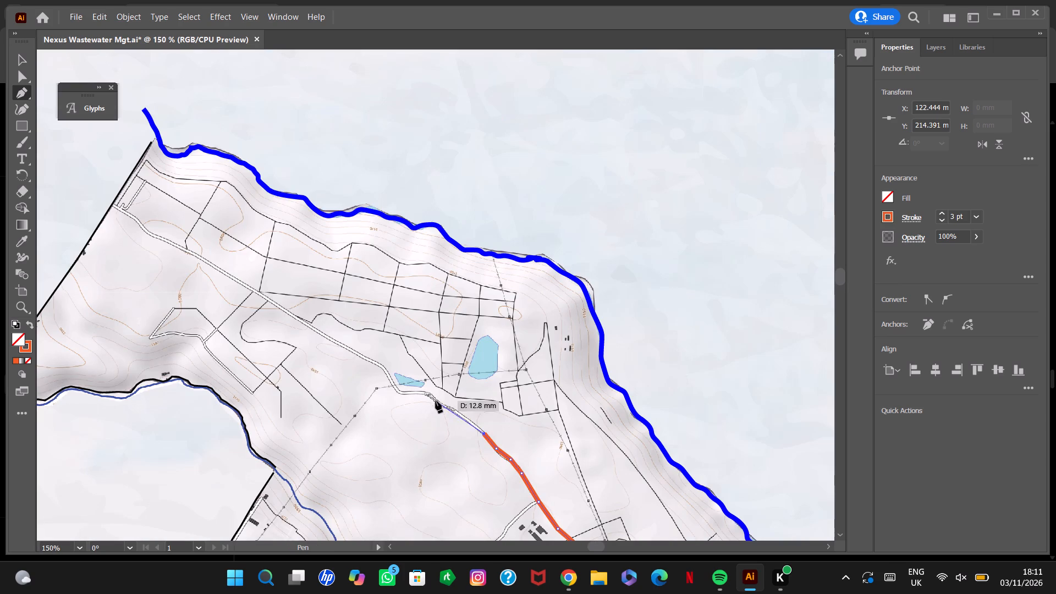
{"action": "left_click", "coordinate": [453, 409]}
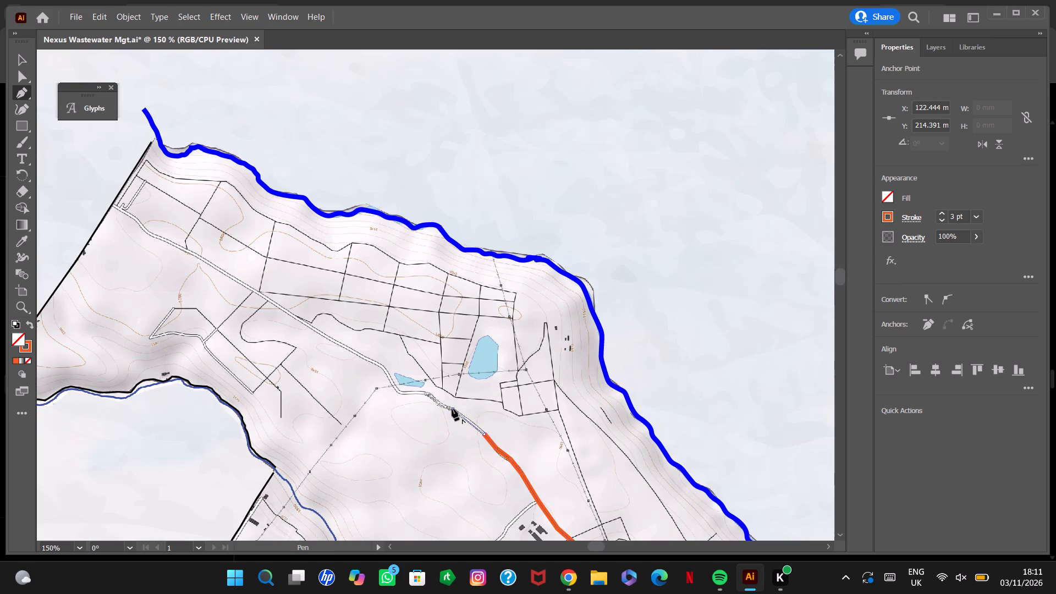
{"action": "left_click", "coordinate": [439, 404]}
{"action": "left_click", "coordinate": [428, 393]}
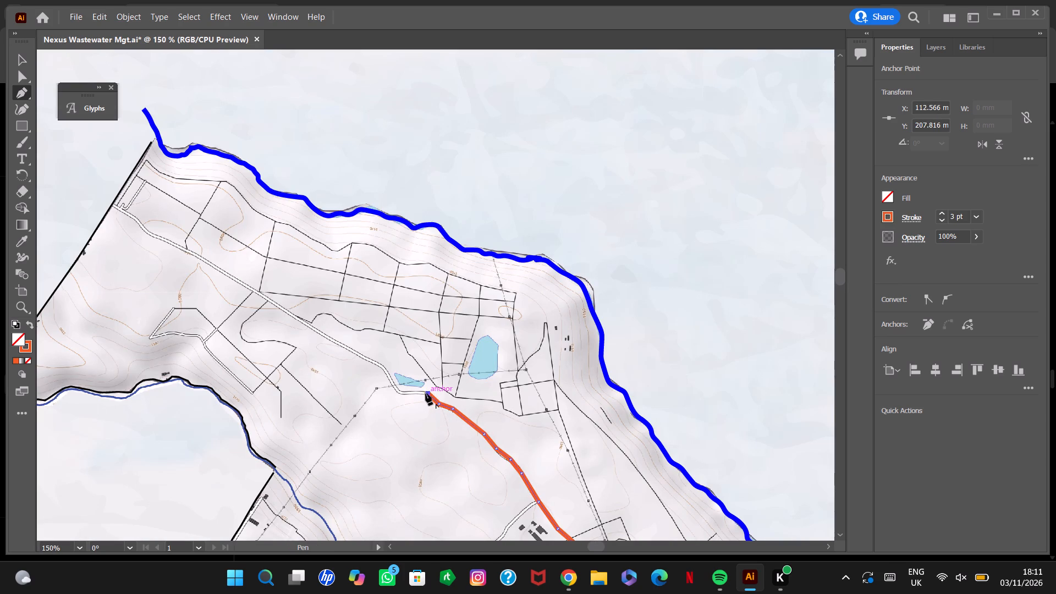
{"action": "left_click", "coordinate": [405, 393]}
{"action": "left_click", "coordinate": [398, 390]}
{"action": "left_click", "coordinate": [386, 372]}
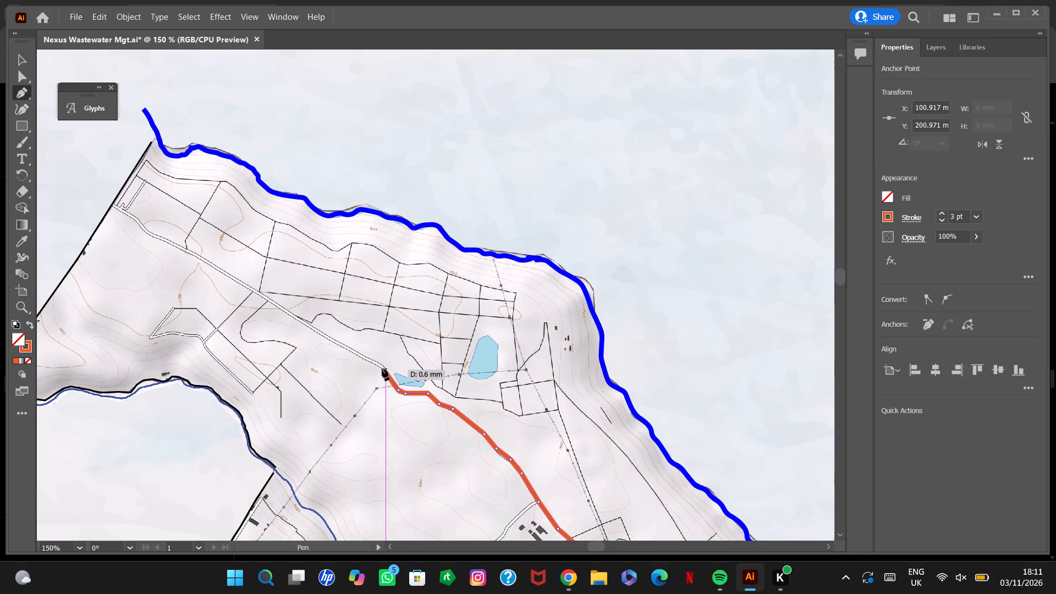
{"action": "left_click", "coordinate": [381, 366]}
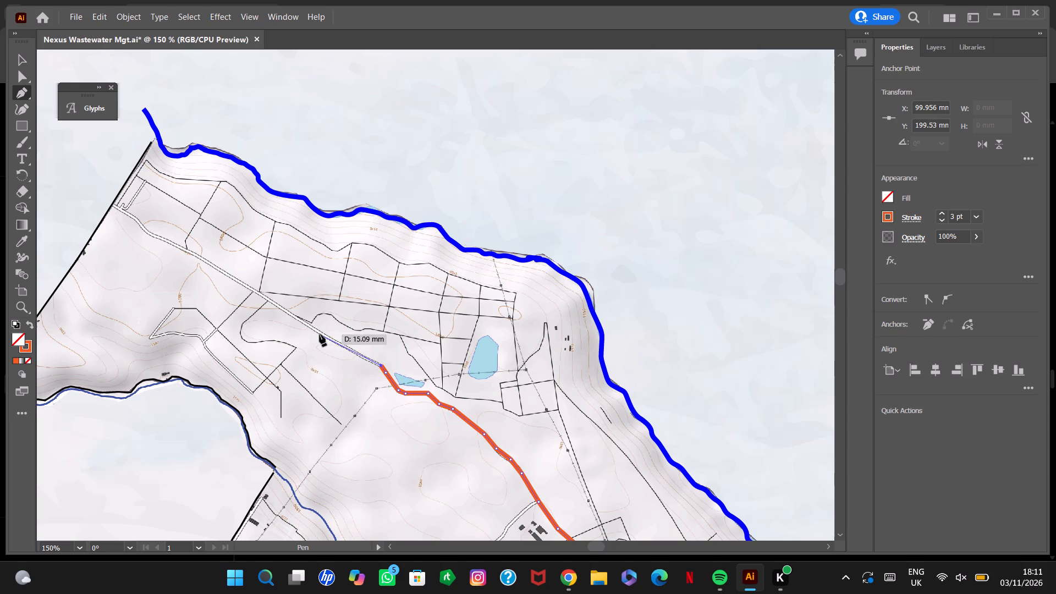
Extend the path north-west along the straight road, past the crossing tracks, to just short of the ward's north-west boundary.
{"action": "left_click", "coordinate": [322, 334]}
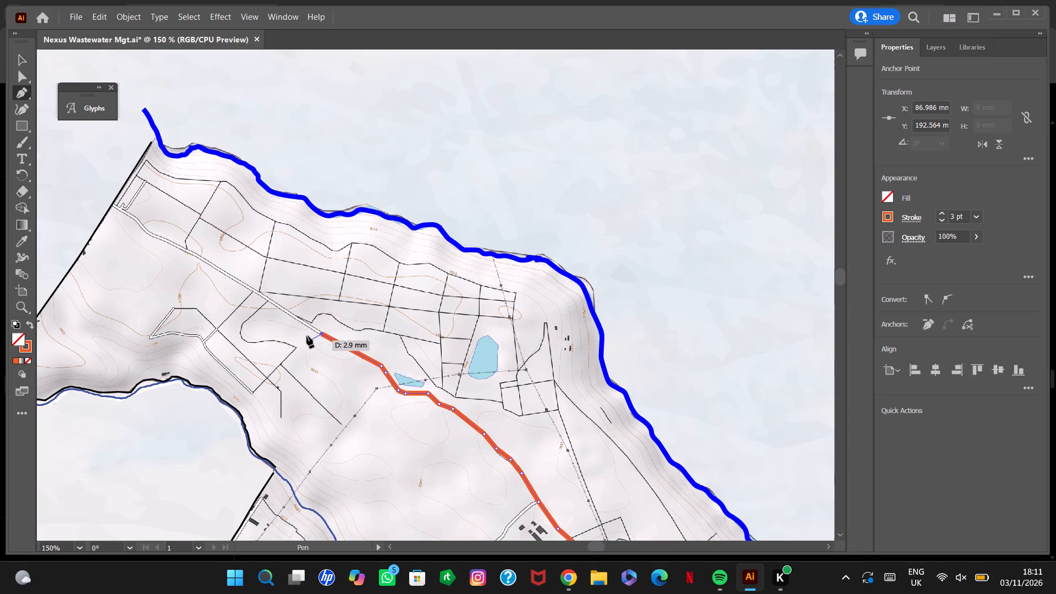
{"action": "left_click", "coordinate": [283, 309]}
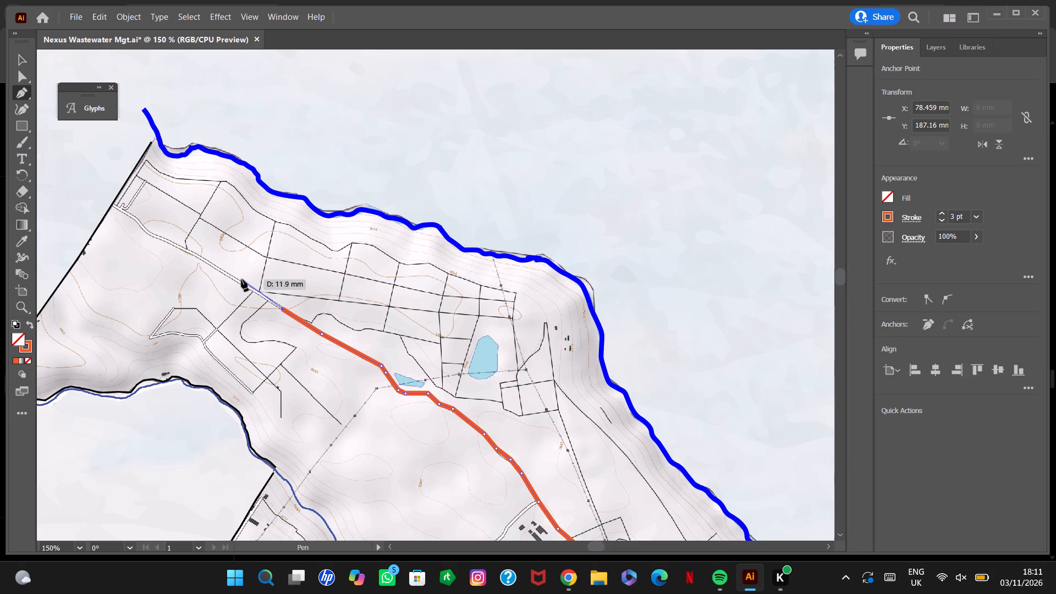
{"action": "left_click", "coordinate": [207, 262]}
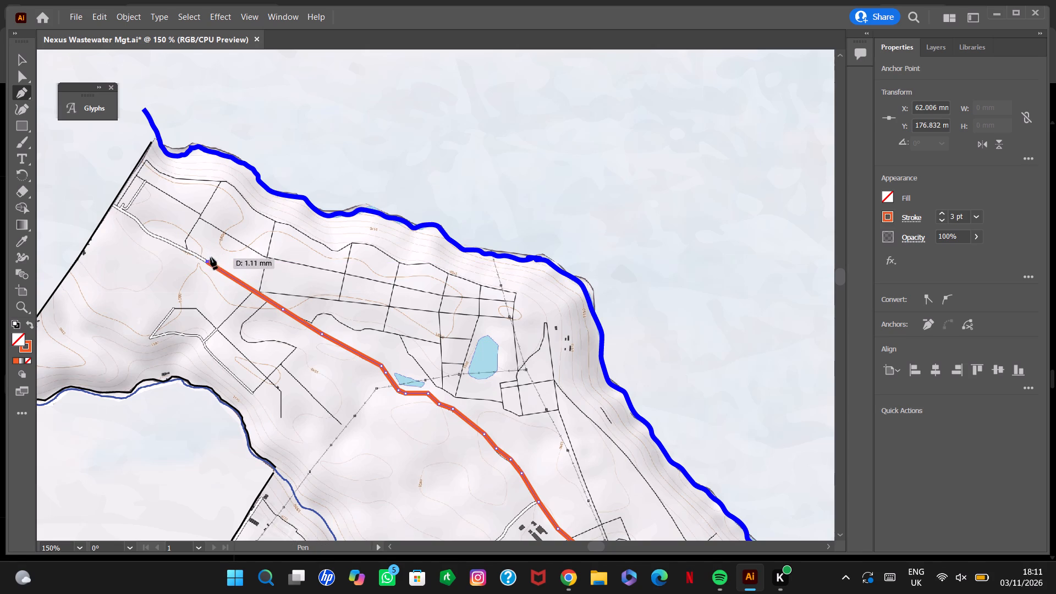
{"action": "left_click", "coordinate": [173, 243]}
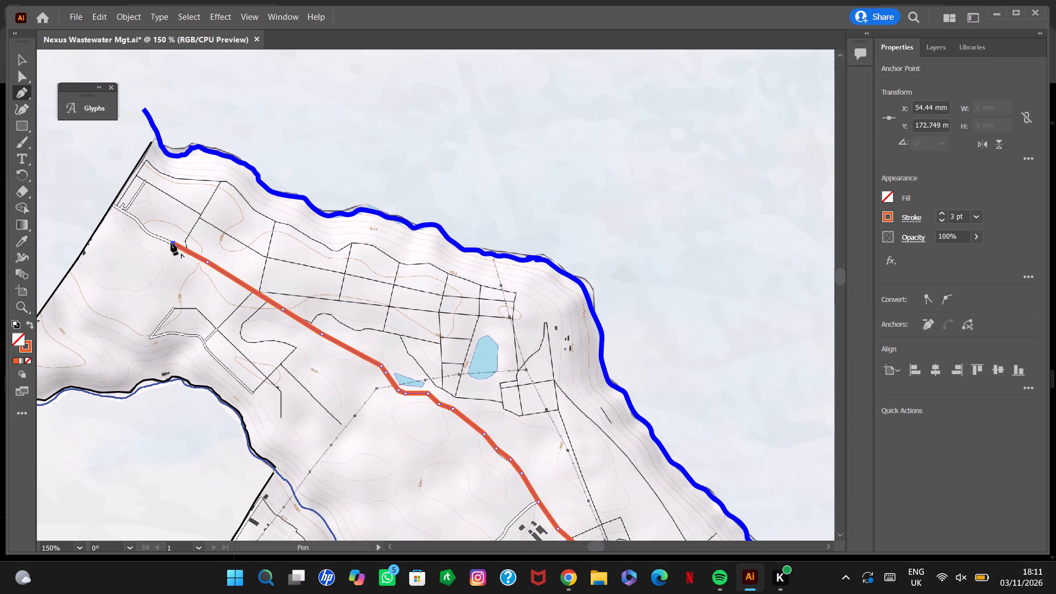
{"action": "left_click", "coordinate": [150, 234]}
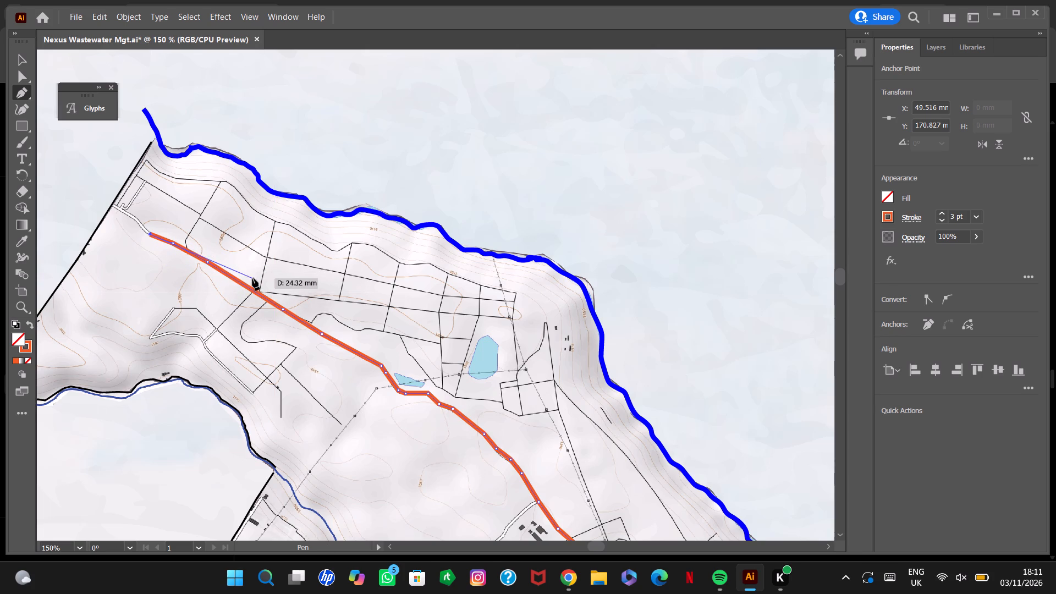
{"action": "scroll", "coordinate": [413, 211], "scroll_direction": "down", "scroll_amount": 6, "text": "alt"}
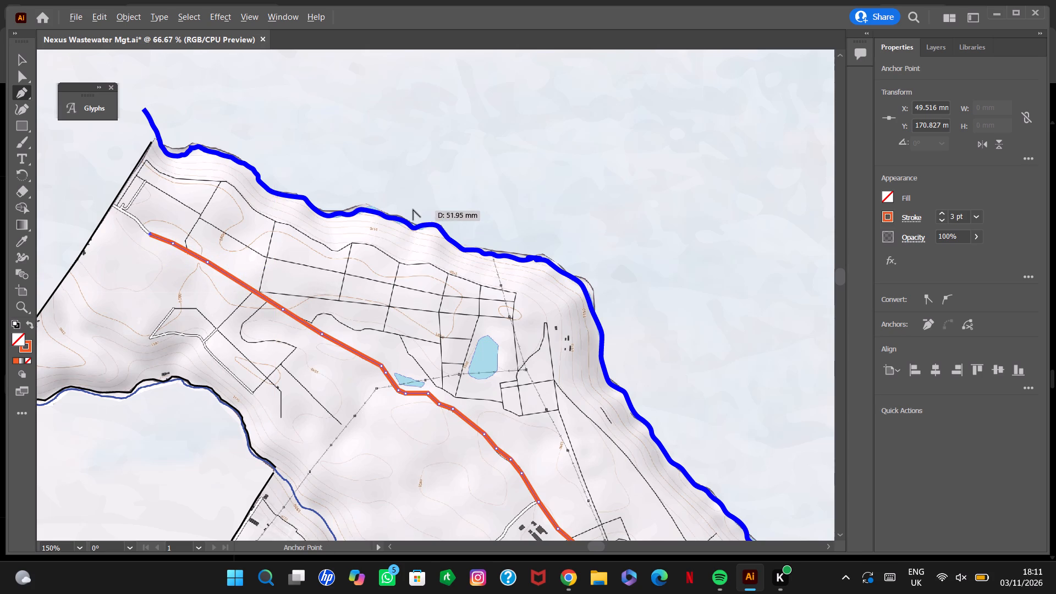
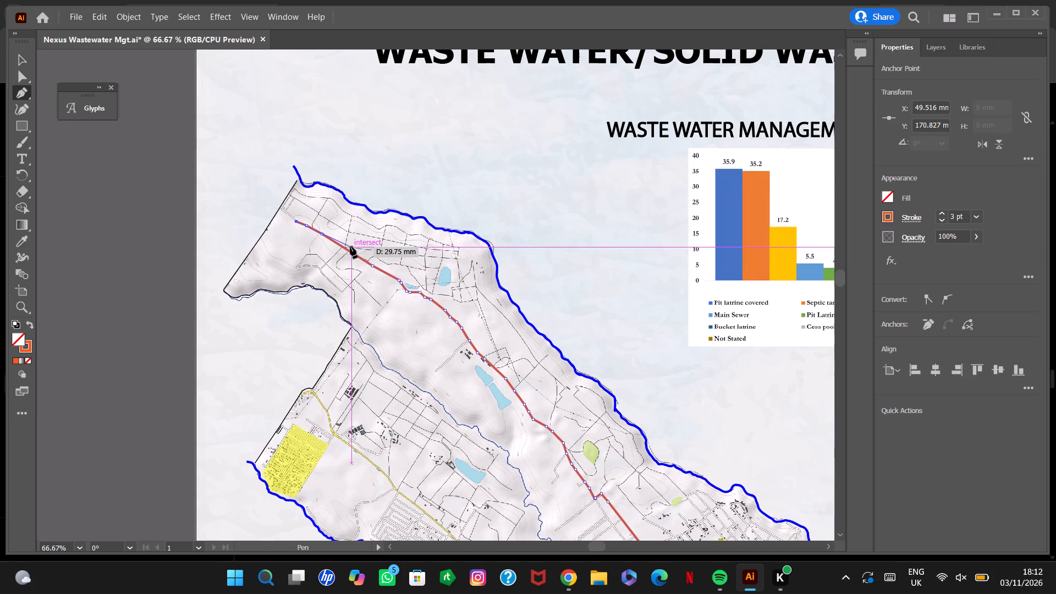
Undo the latest path segments back to the anchor at the bend beside the small triangular blue pond, about X 101 mm, Y 201 mm.
{"action": "key", "text": "ctrl+z"}
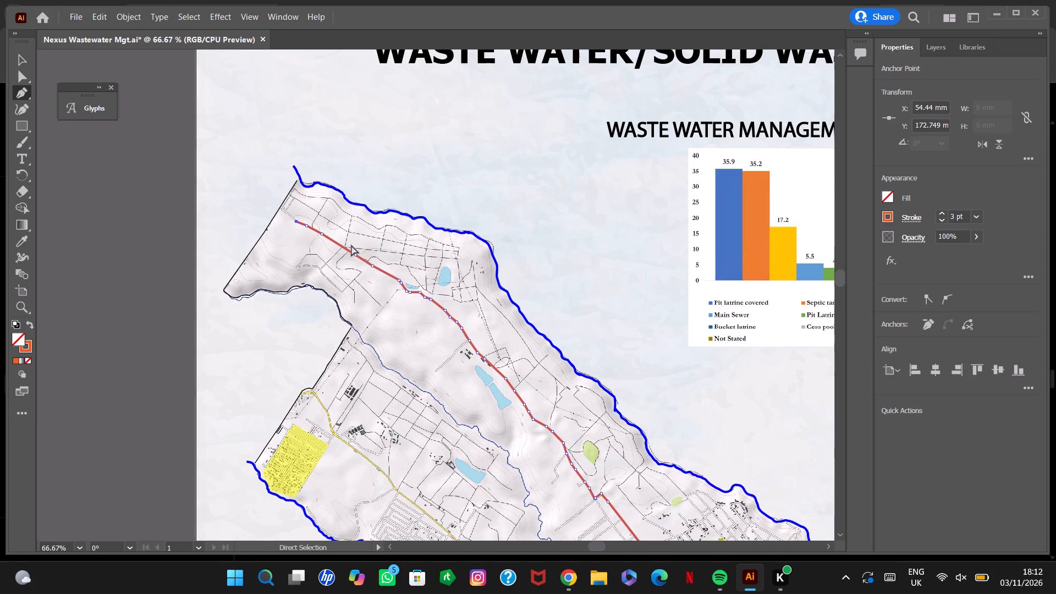
{"action": "key", "text": "ctrl+z"}
{"action": "key", "text": "ctrl+z"}
{"action": "key", "text": "ctrl+z"}
{"action": "key", "text": "ctrl+z"}
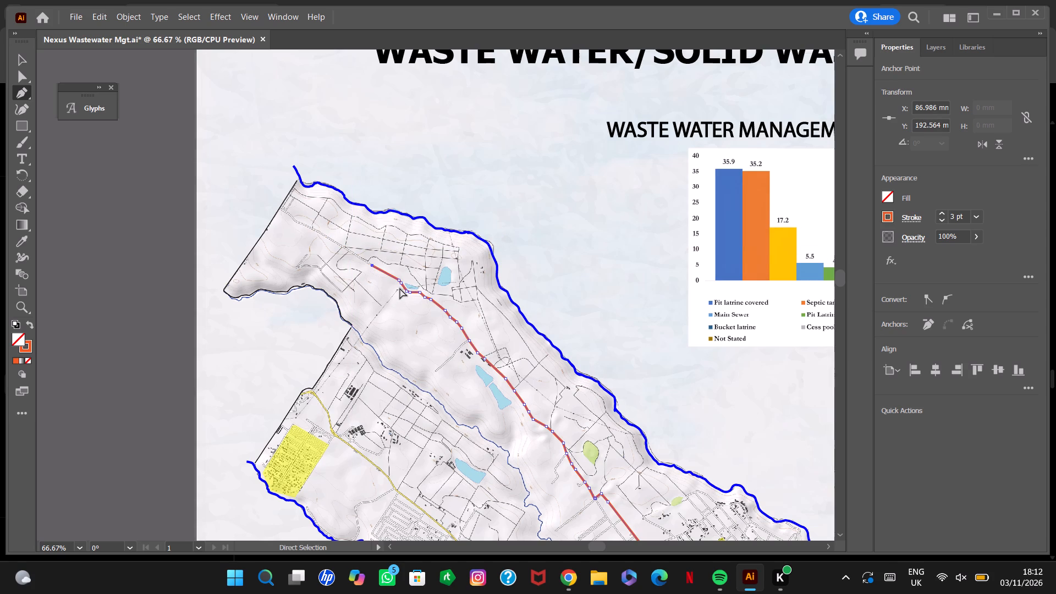
{"action": "key", "text": "ctrl+z"}
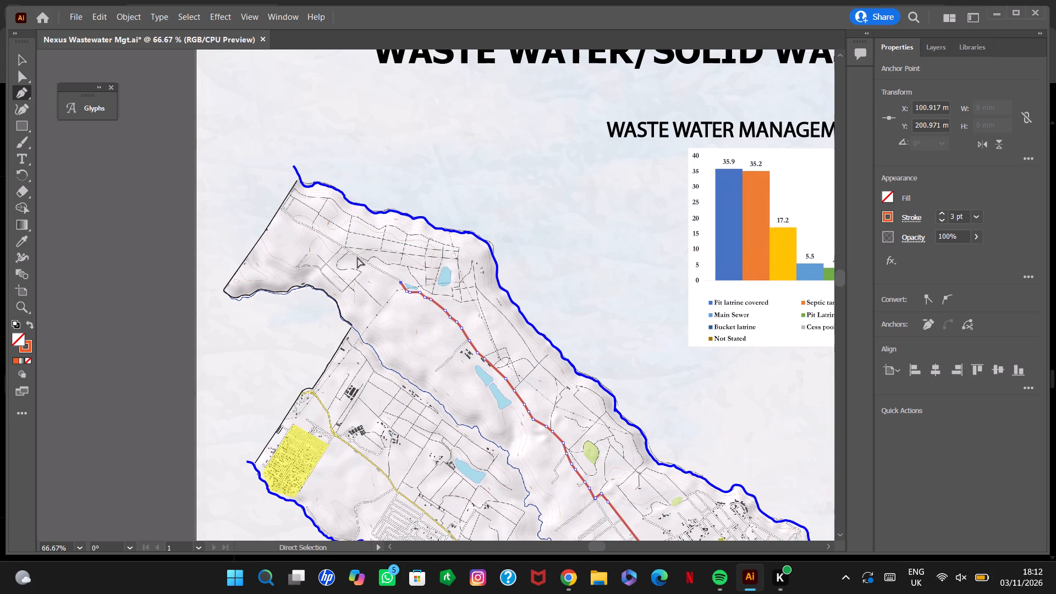
Redraw the path north-west along the centre of the straight road, past the crossing tracks, to about X 64 mm, Y 178 mm.
{"action": "scroll", "coordinate": [376, 267], "scroll_direction": "up", "scroll_amount": 19, "text": "alt"}
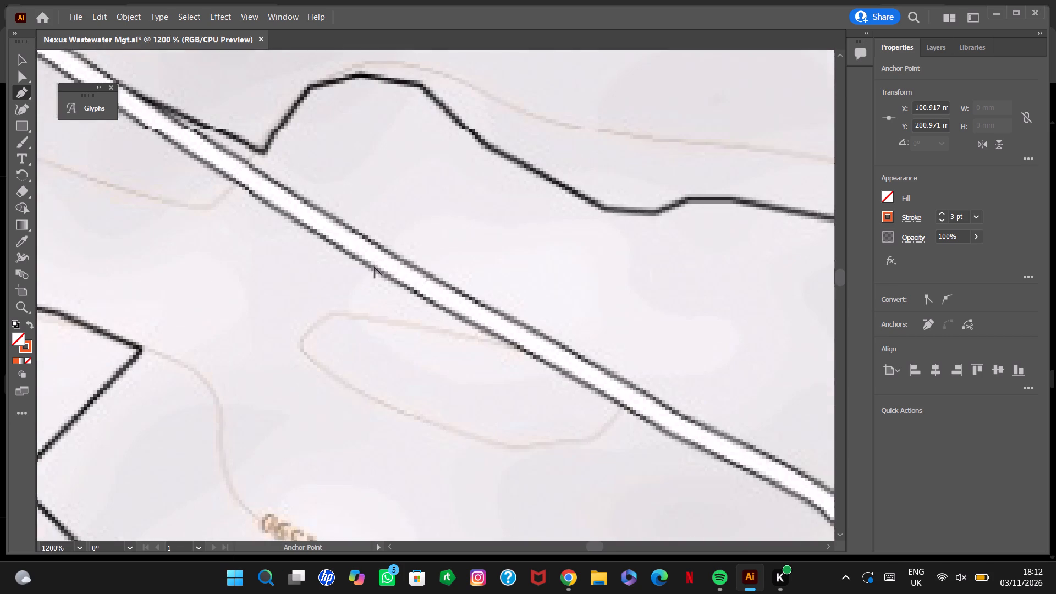
{"action": "left_click", "coordinate": [378, 258]}
{"action": "left_click", "coordinate": [246, 173]}
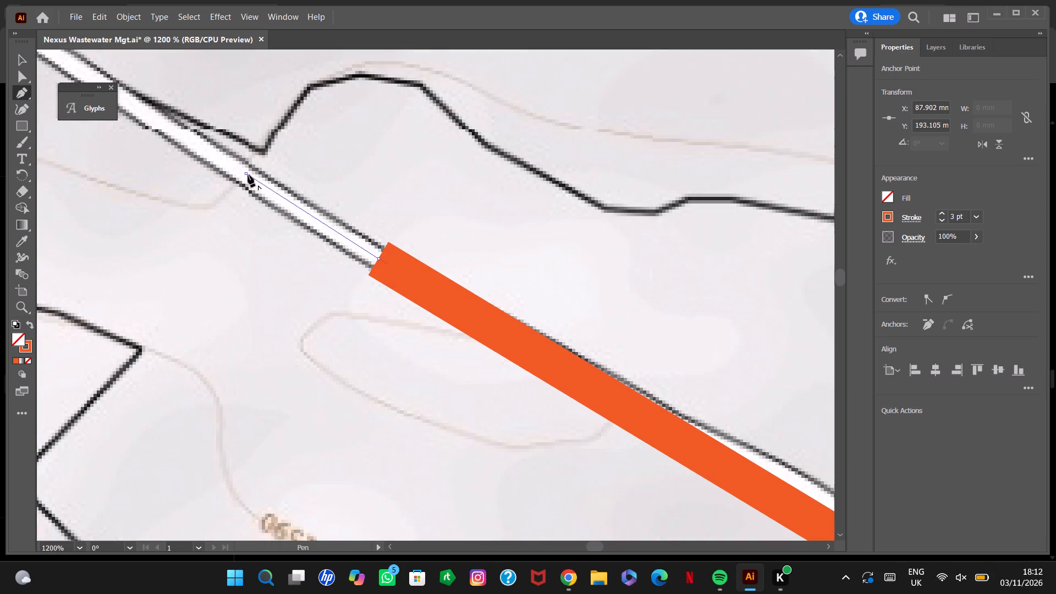
{"action": "scroll", "coordinate": [679, 446], "scroll_direction": "down", "scroll_amount": 13, "text": "alt"}
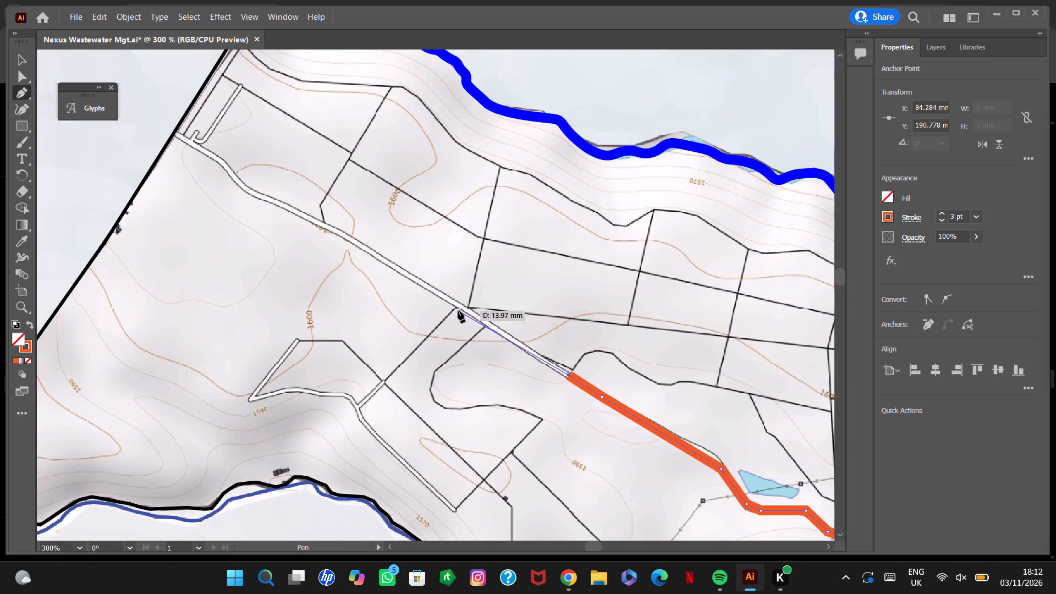
{"action": "left_click", "coordinate": [457, 304]}
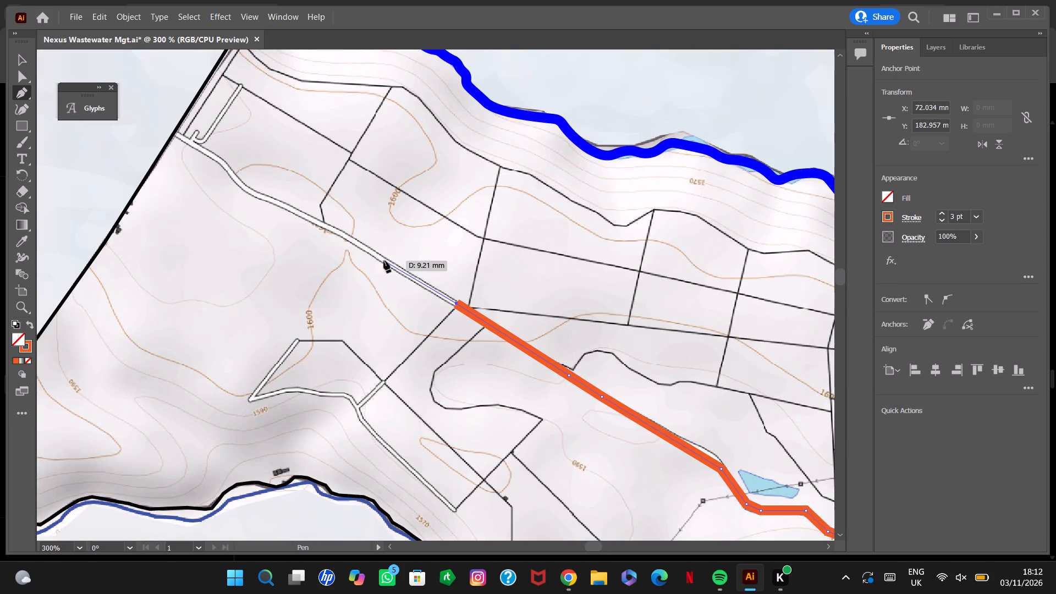
{"action": "left_click", "coordinate": [384, 261]}
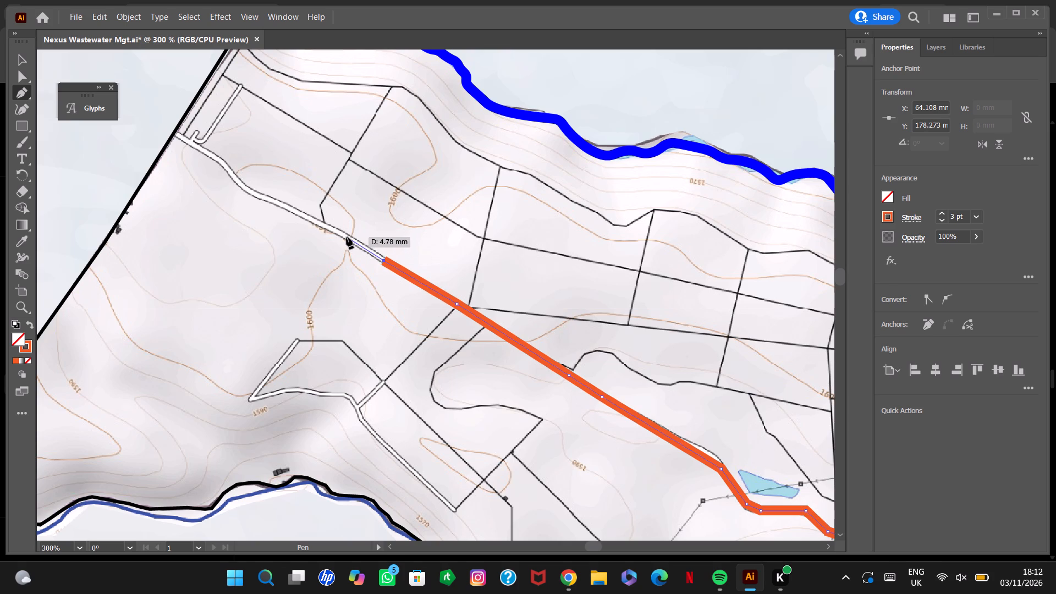
Extend the path north-west along the curving road to about X 46 mm, Y 167 mm near the ward boundary, then end and deselect it.
{"action": "left_click", "coordinate": [346, 237]}
{"action": "left_click", "coordinate": [299, 215]}
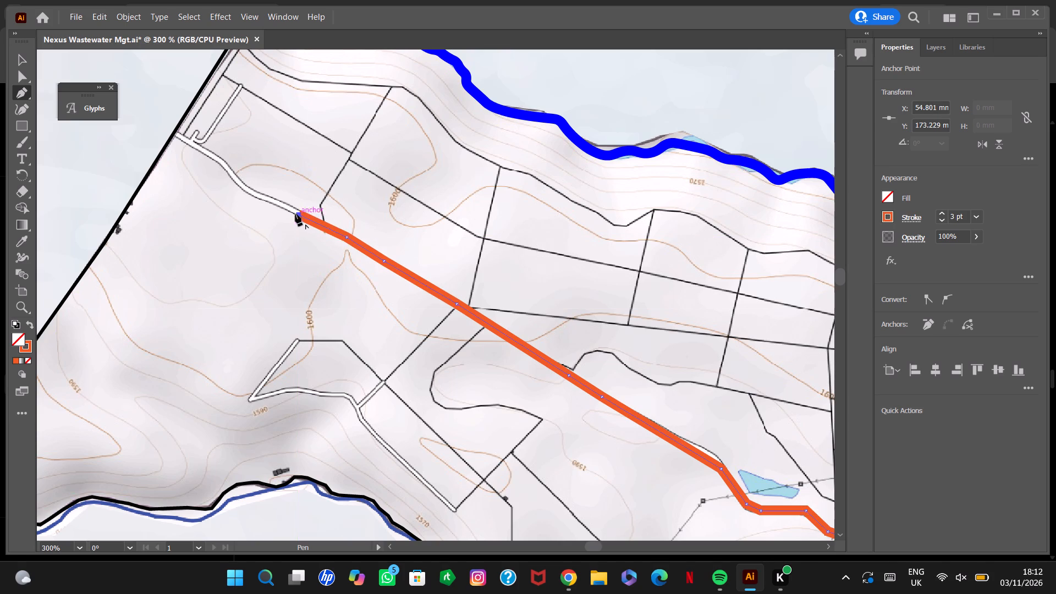
{"action": "left_click", "coordinate": [251, 193]}
{"action": "left_click", "coordinate": [219, 160]}
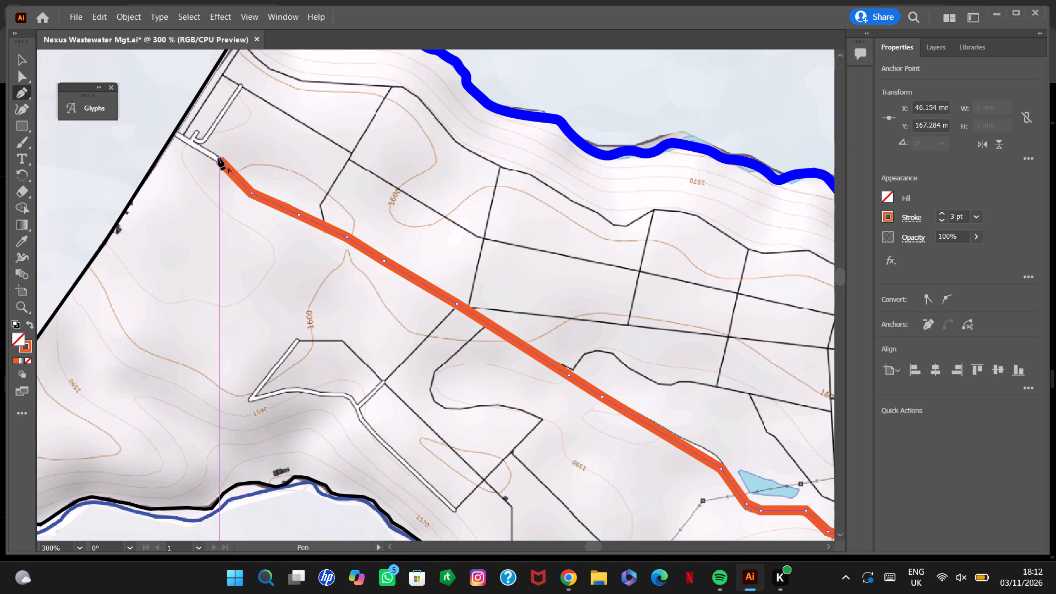
{"action": "key", "text": "v"}
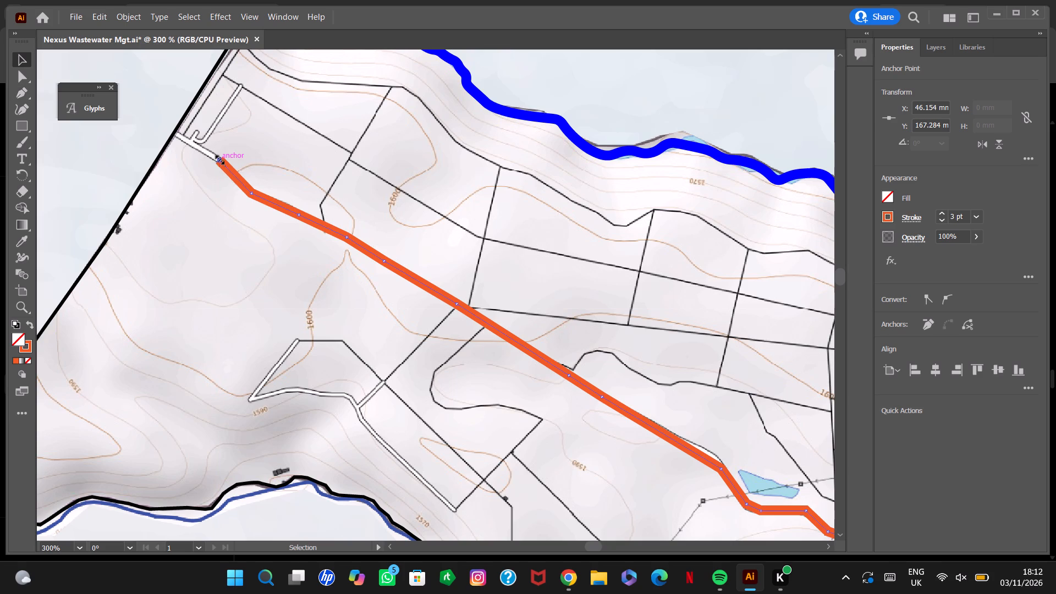
{"action": "scroll", "coordinate": [285, 177], "scroll_direction": "up", "scroll_amount": 7}
{"action": "scroll", "coordinate": [284, 177], "scroll_direction": "down", "scroll_amount": 20}
{"action": "scroll", "coordinate": [284, 177], "scroll_direction": "down", "scroll_amount": 3}
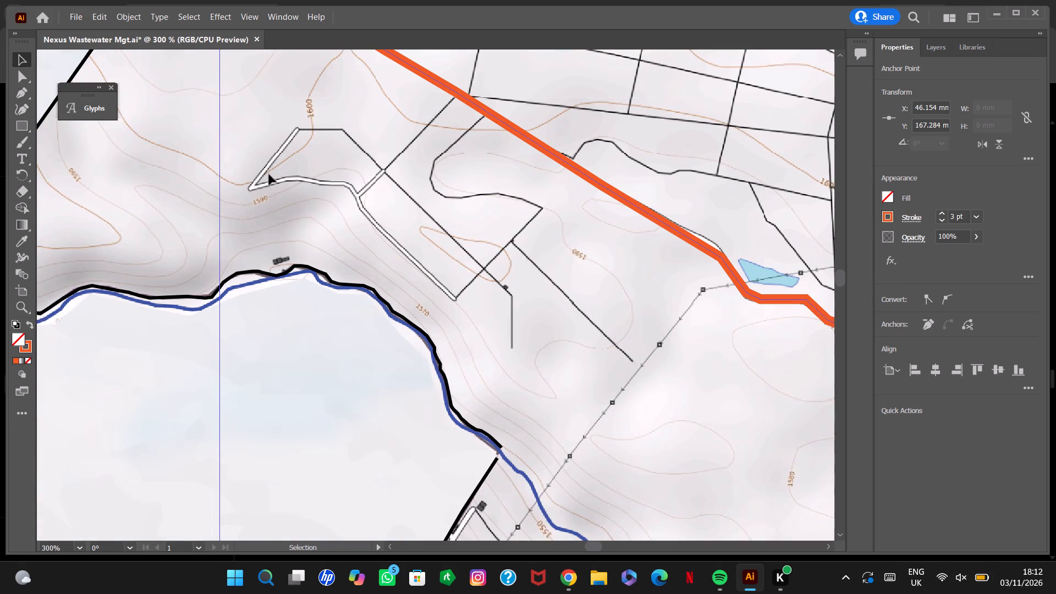
{"action": "scroll", "coordinate": [414, 264], "scroll_direction": "down", "scroll_amount": 18, "text": "alt"}
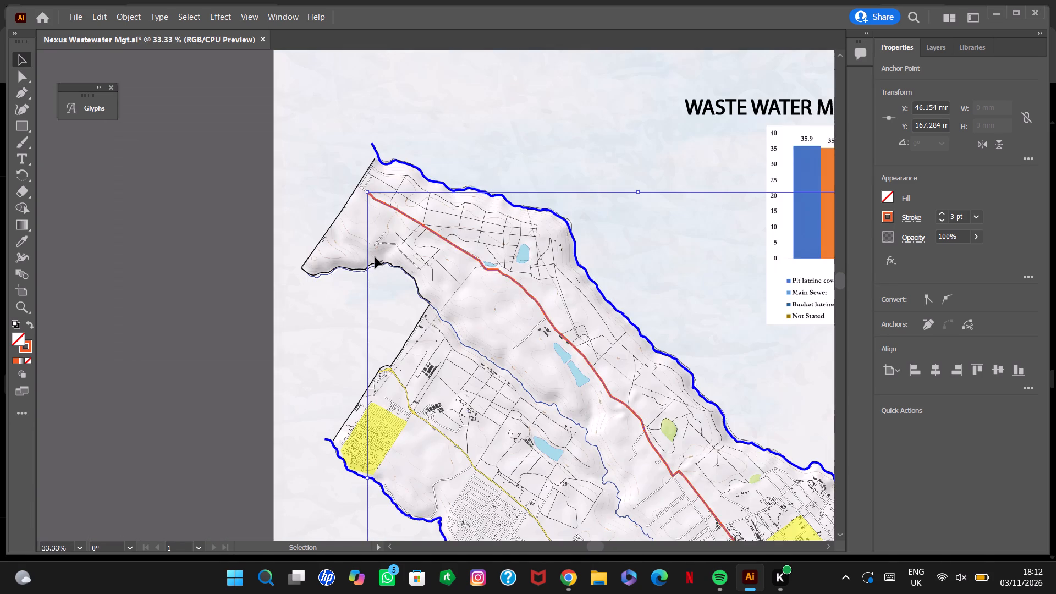
{"action": "scroll", "coordinate": [375, 243], "scroll_direction": "down", "scroll_amount": 7, "text": "alt"}
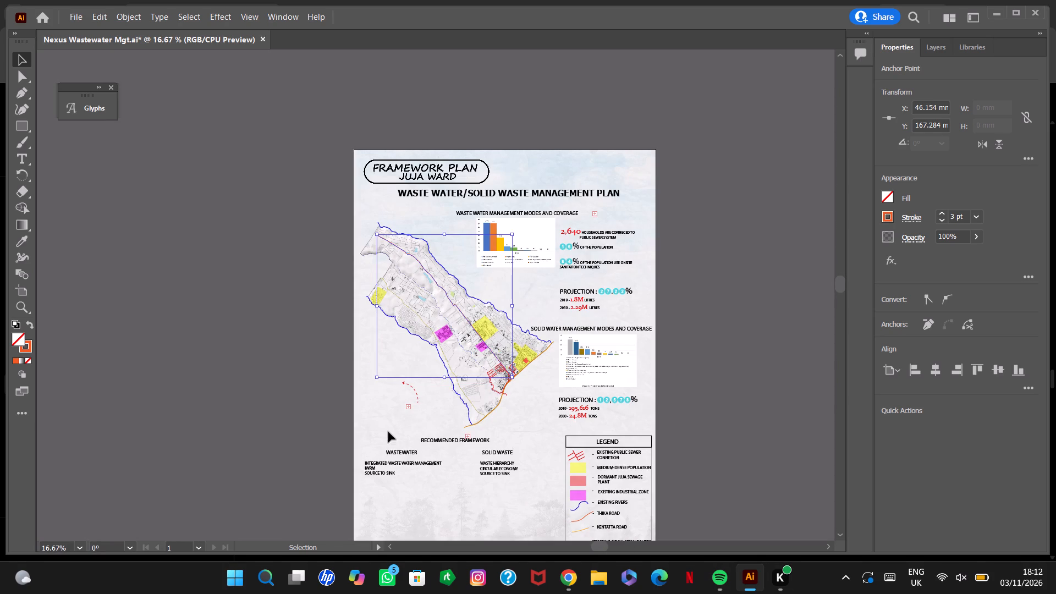
{"action": "left_click", "coordinate": [313, 475]}
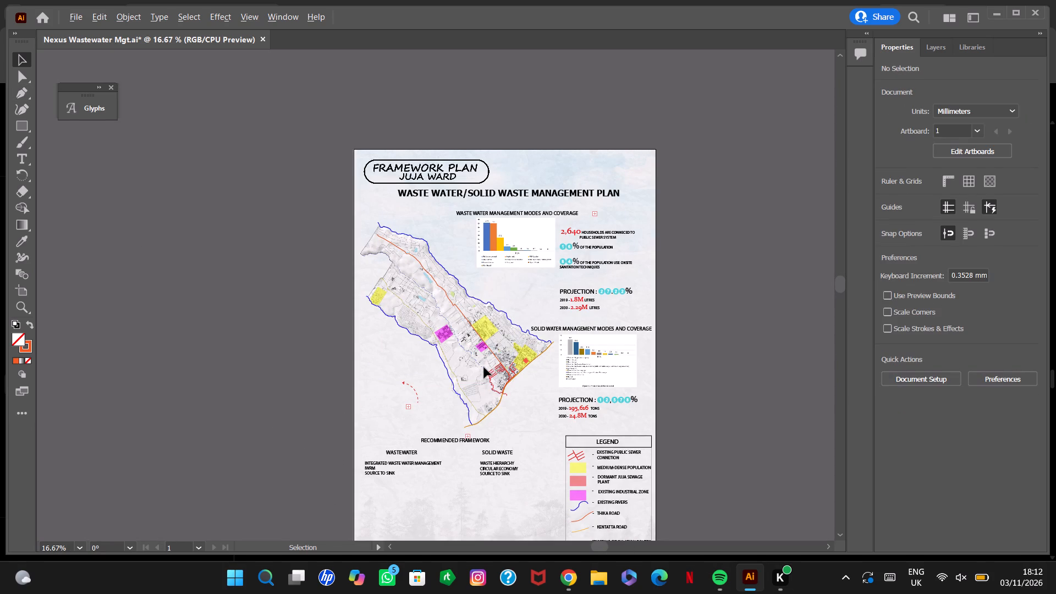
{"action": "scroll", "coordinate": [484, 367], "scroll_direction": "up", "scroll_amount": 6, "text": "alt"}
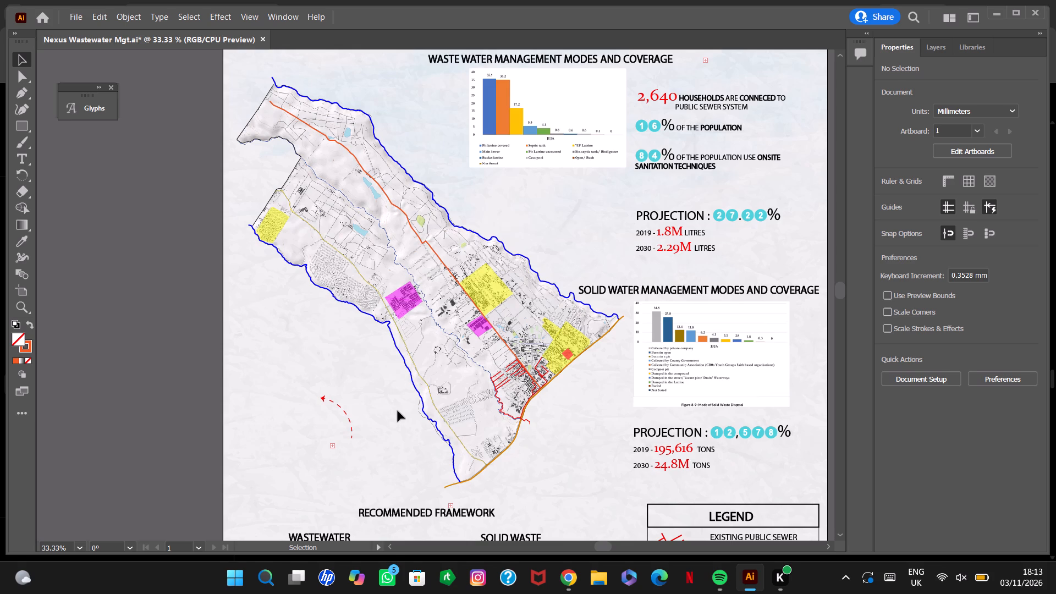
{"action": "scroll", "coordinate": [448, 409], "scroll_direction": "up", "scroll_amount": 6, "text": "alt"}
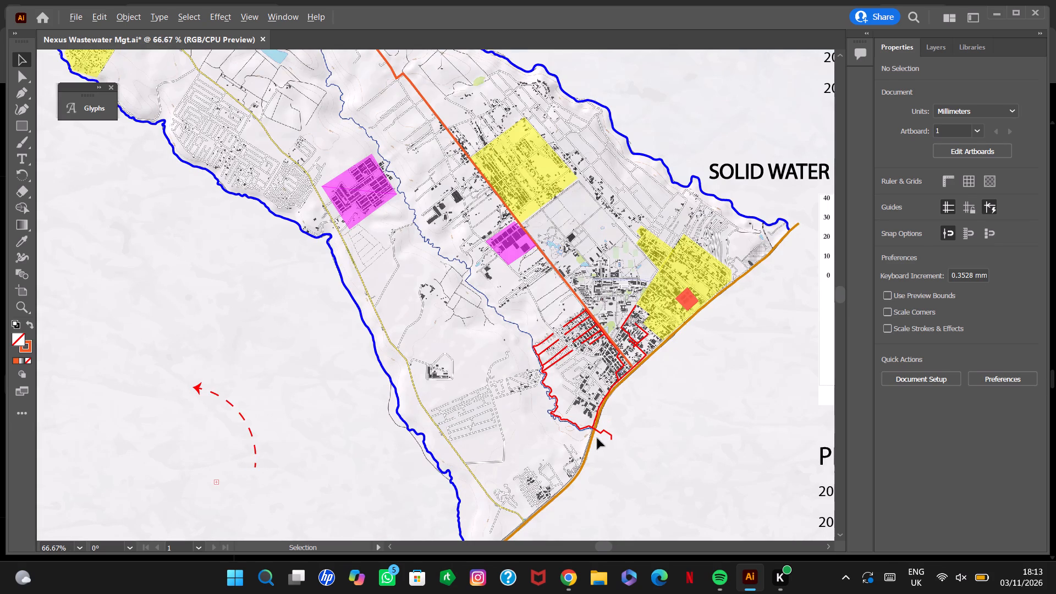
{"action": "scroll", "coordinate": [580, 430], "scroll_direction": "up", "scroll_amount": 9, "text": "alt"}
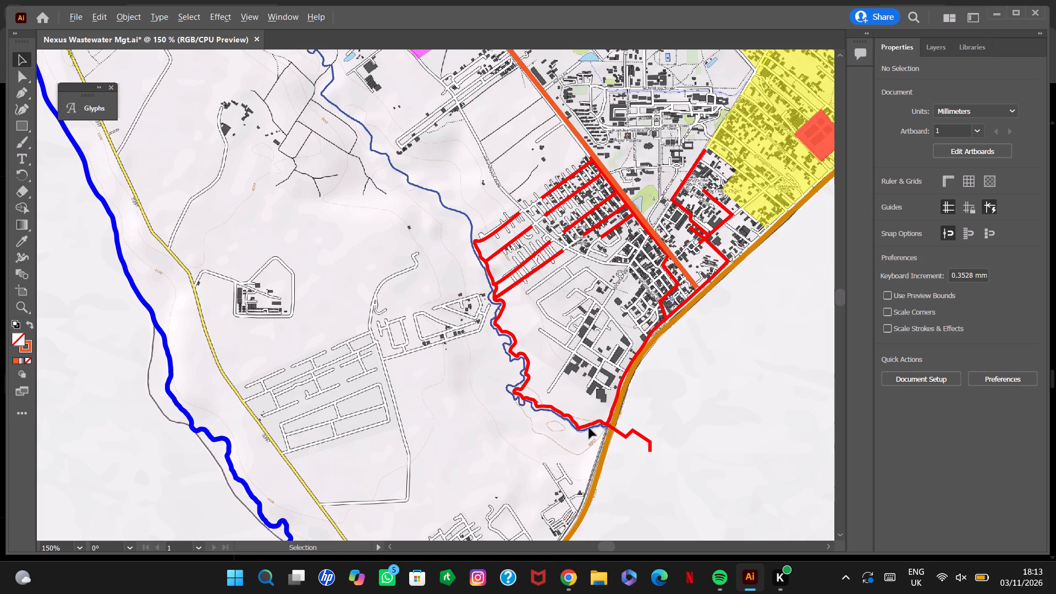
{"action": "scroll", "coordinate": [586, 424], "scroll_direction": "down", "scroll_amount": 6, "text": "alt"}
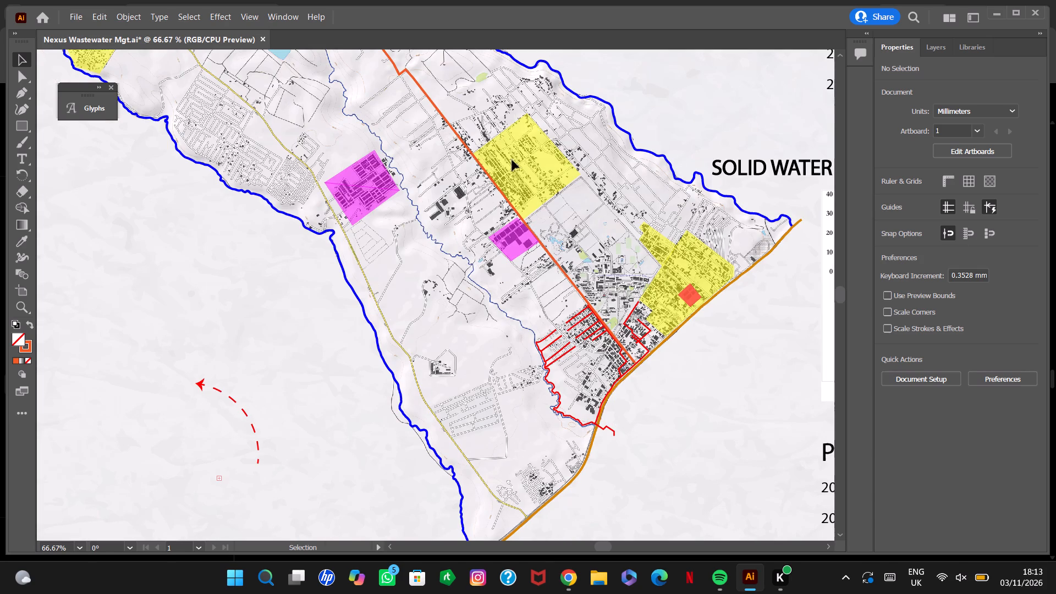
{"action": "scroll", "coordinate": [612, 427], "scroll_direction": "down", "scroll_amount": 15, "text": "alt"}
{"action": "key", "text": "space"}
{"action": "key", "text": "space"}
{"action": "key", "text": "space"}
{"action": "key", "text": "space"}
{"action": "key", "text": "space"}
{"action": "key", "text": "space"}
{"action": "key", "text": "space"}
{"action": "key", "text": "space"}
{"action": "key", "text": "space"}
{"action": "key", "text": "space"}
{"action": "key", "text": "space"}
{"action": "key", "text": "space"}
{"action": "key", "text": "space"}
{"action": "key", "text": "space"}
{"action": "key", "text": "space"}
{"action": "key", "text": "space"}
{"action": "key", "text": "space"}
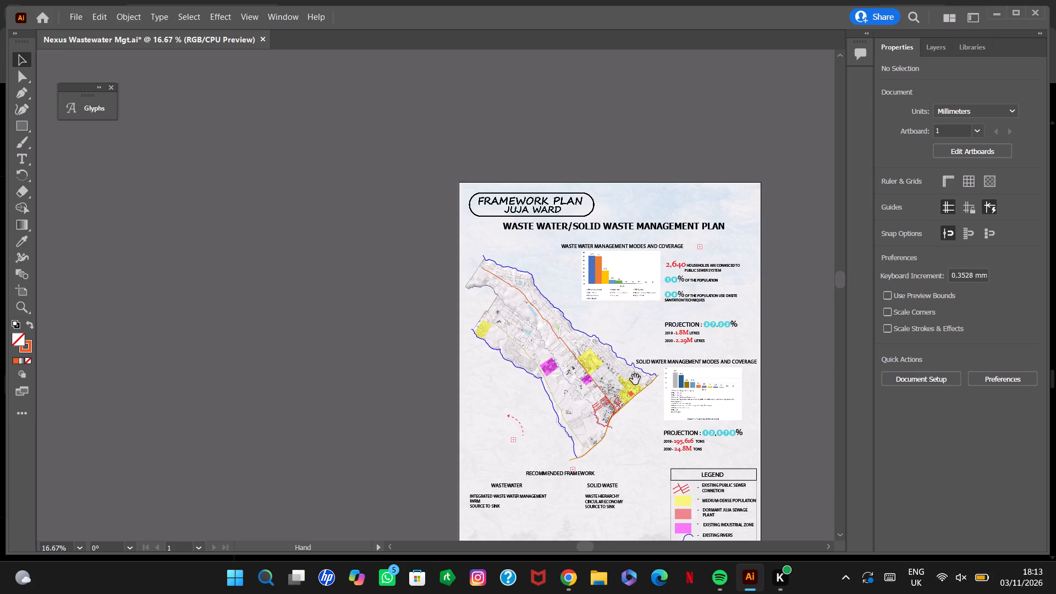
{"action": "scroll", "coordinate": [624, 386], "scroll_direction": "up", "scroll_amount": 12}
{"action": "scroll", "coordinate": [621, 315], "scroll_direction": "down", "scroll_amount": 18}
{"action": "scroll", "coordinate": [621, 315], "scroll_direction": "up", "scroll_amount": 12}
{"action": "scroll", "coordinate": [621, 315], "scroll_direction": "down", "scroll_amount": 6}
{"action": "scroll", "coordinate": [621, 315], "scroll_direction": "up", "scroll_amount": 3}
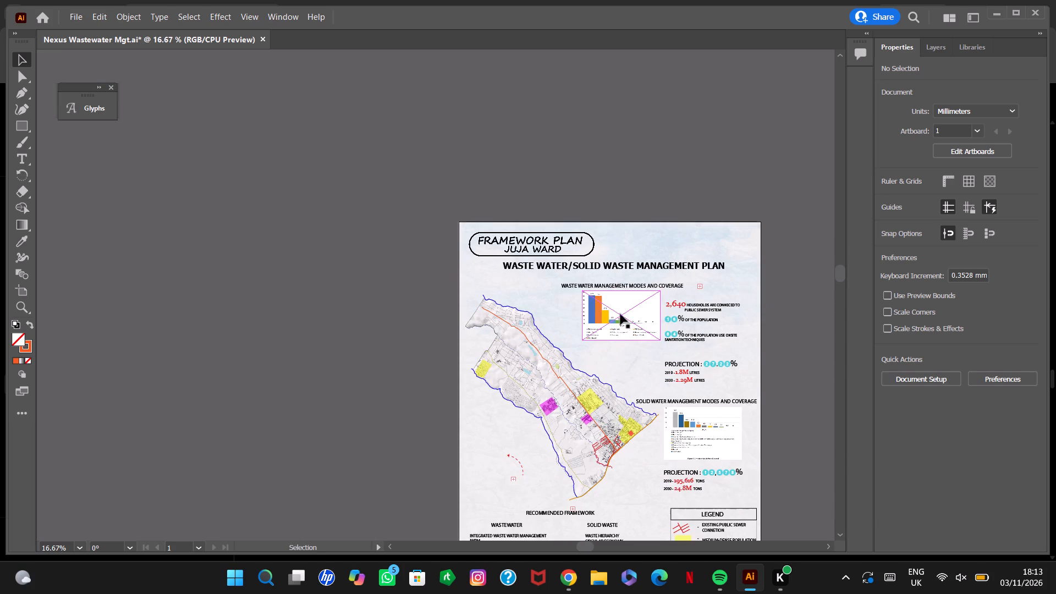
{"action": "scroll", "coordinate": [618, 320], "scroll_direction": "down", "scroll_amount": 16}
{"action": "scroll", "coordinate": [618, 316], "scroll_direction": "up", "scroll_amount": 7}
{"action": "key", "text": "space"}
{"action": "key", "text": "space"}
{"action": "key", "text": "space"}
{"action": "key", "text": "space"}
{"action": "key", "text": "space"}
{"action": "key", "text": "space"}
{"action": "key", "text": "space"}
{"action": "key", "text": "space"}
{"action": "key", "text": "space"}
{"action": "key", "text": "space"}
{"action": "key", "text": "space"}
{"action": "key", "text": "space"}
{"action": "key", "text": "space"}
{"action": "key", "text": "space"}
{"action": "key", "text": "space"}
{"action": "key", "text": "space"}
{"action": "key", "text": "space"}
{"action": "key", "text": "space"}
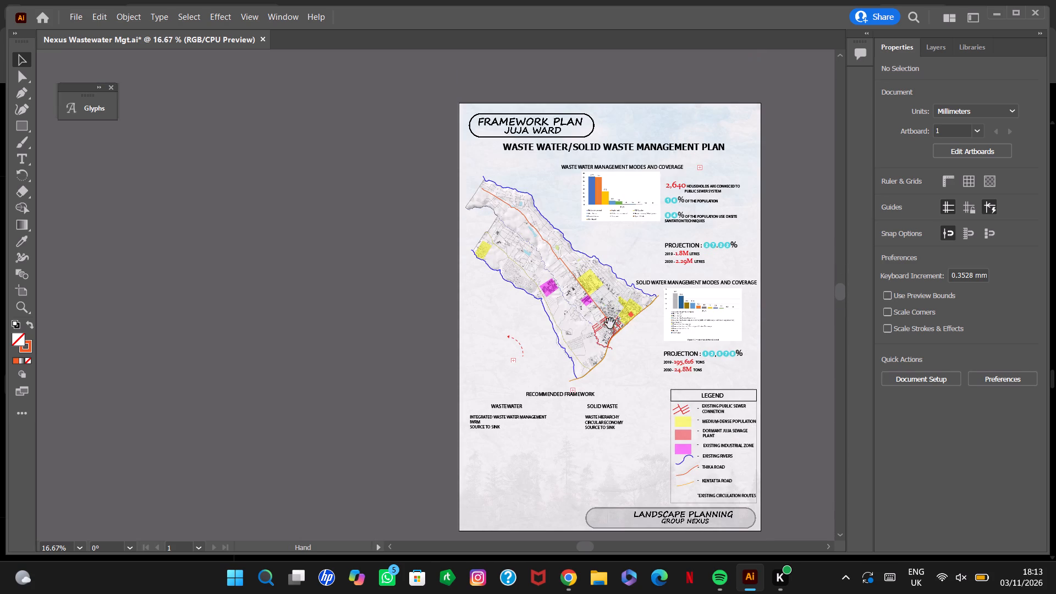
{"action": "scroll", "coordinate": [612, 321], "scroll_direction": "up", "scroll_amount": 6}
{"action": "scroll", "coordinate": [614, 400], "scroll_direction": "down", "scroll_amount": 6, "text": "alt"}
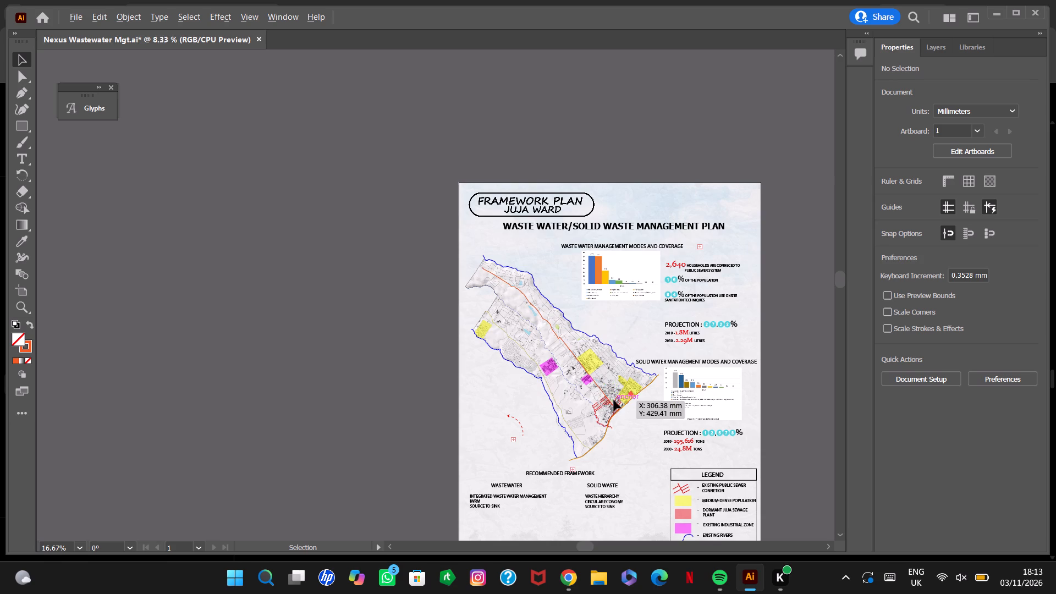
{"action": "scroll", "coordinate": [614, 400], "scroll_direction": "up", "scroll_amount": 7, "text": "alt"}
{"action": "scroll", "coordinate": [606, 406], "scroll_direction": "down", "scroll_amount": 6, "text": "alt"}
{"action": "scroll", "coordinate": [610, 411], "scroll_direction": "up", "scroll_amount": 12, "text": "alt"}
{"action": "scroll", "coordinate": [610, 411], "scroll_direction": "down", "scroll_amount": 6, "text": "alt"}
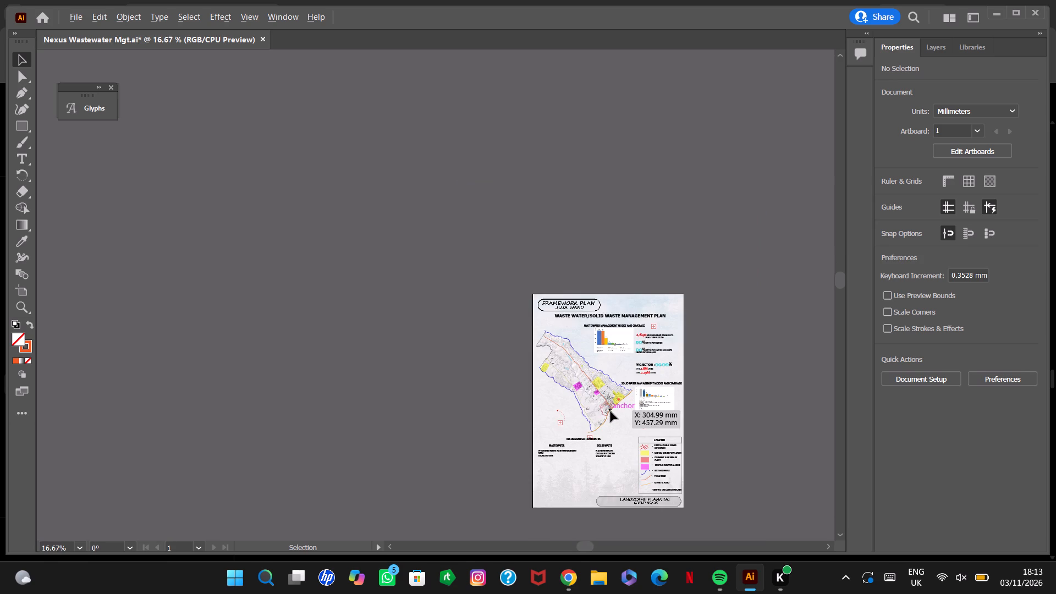
Draw a path from the south-eastern yellow area, about X 327, Y 397 mm, north-west along the road to about X 287, Y 353 mm.
{"action": "scroll", "coordinate": [610, 407], "scroll_direction": "up", "scroll_amount": 9, "text": "alt"}
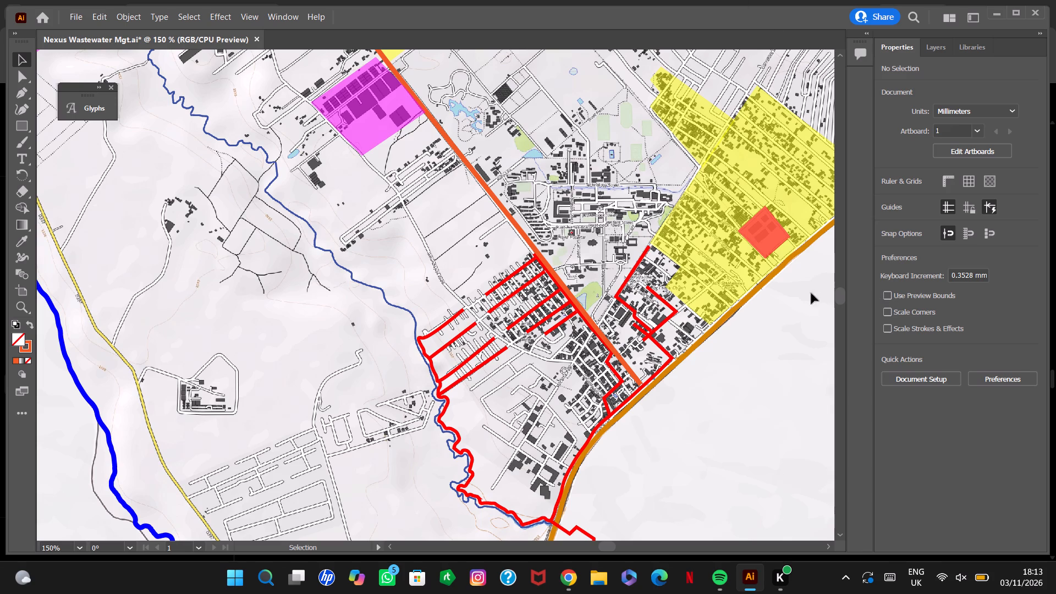
{"action": "left_click_drag", "start_coordinate": [602, 547], "coordinate": [608, 548]}
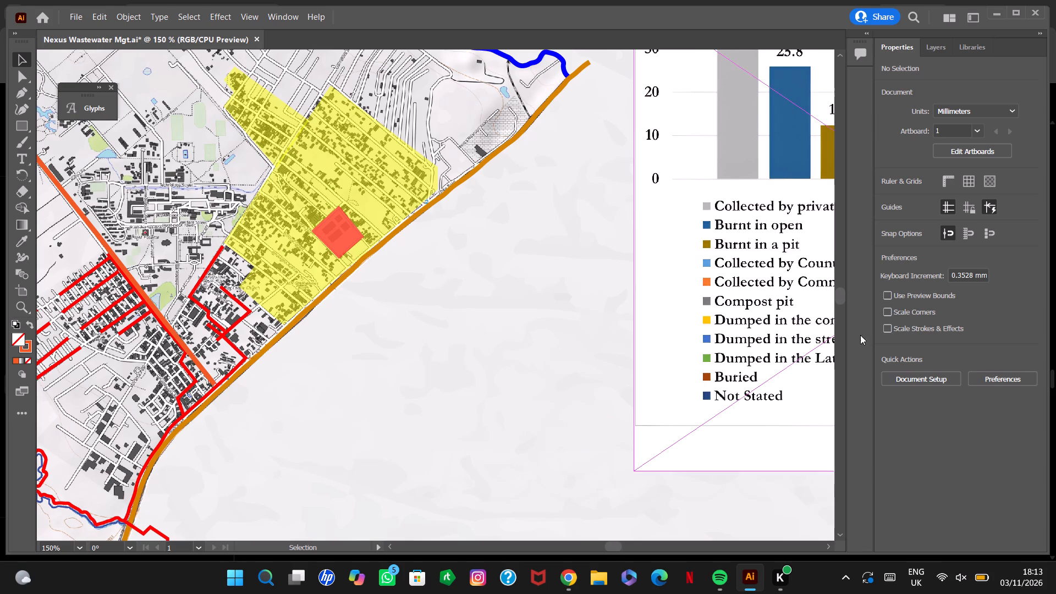
{"action": "left_click", "coordinate": [597, 549]}
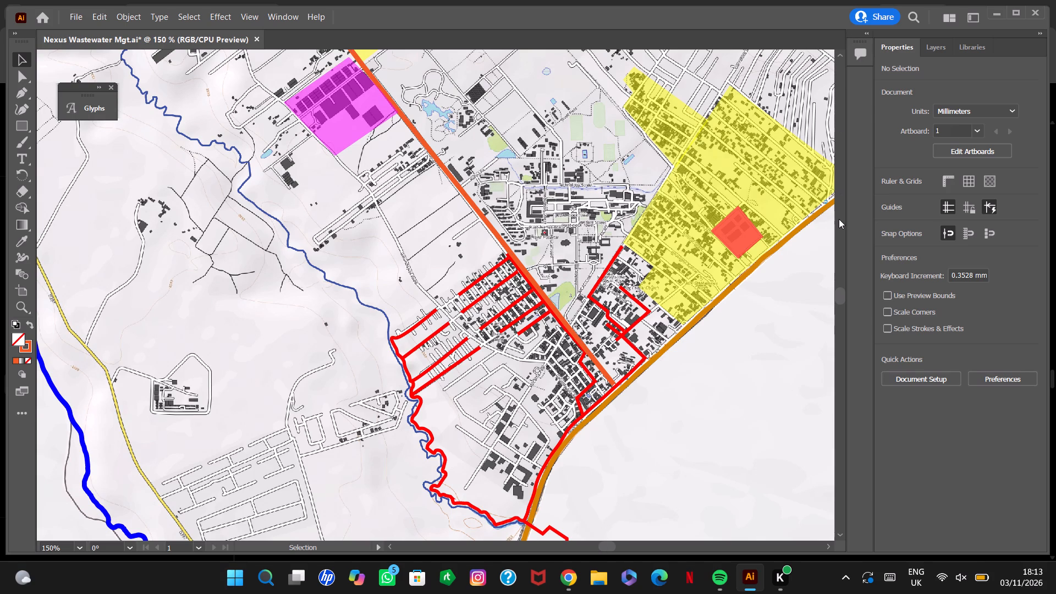
{"action": "left_click", "coordinate": [840, 295]}
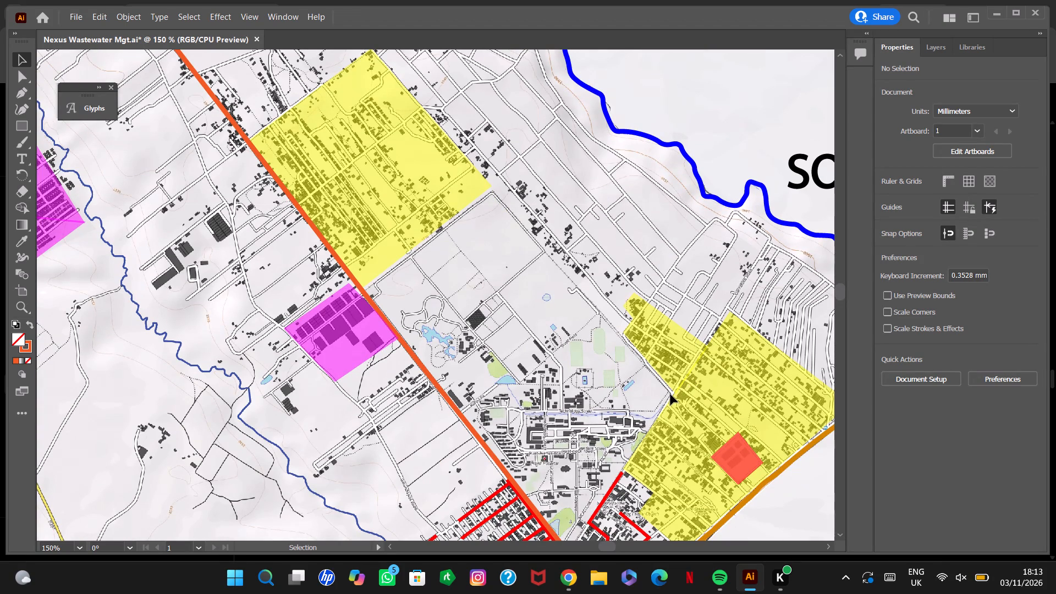
{"action": "left_click", "coordinate": [18, 93]}
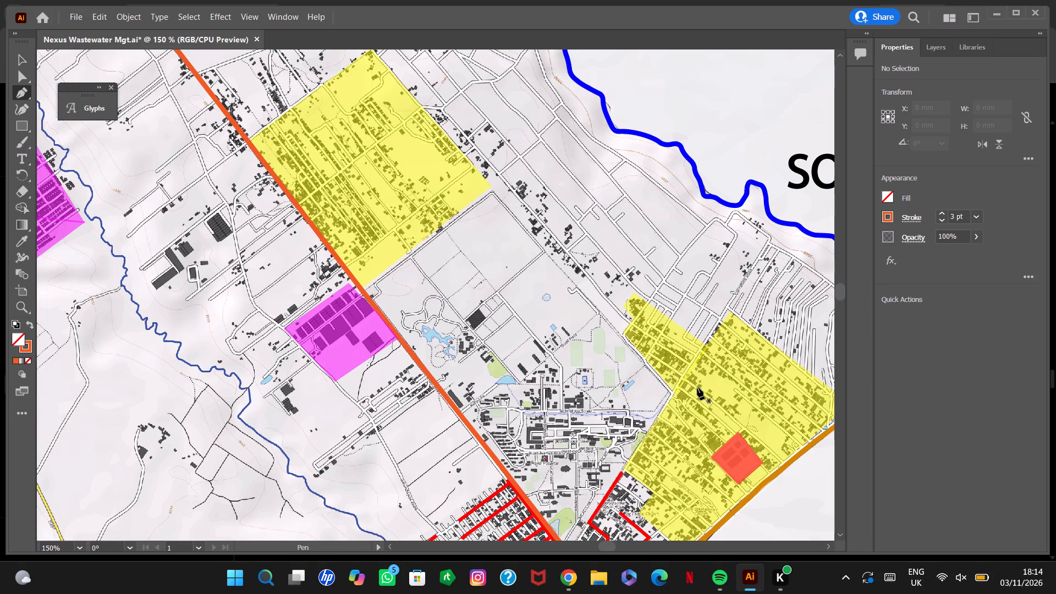
{"action": "scroll", "coordinate": [698, 390], "scroll_direction": "down", "scroll_amount": 6}
{"action": "scroll", "coordinate": [699, 388], "scroll_direction": "up", "scroll_amount": 17}
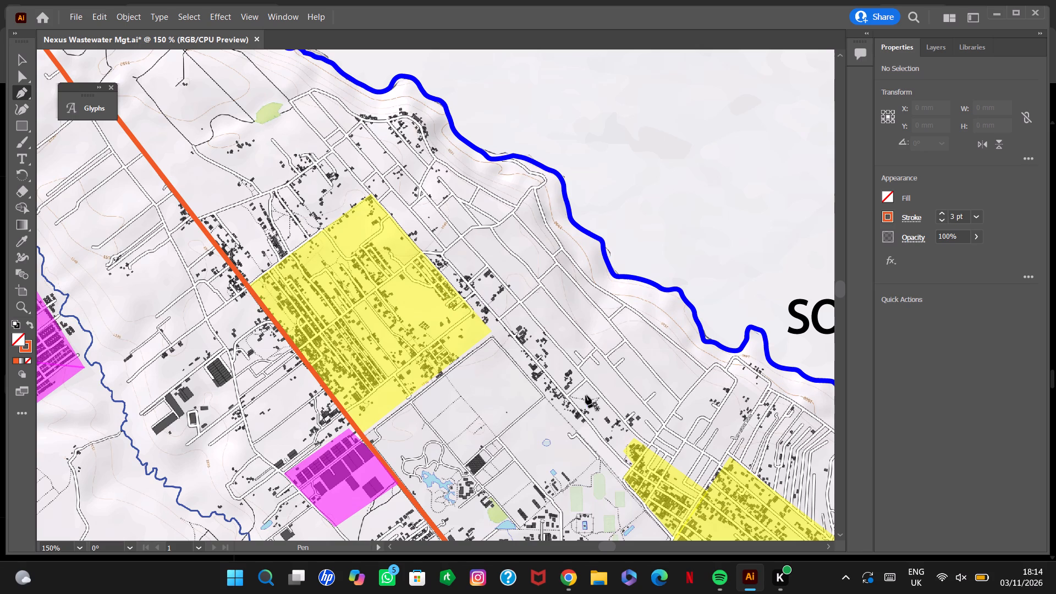
{"action": "scroll", "coordinate": [584, 355], "scroll_direction": "down", "scroll_amount": 5}
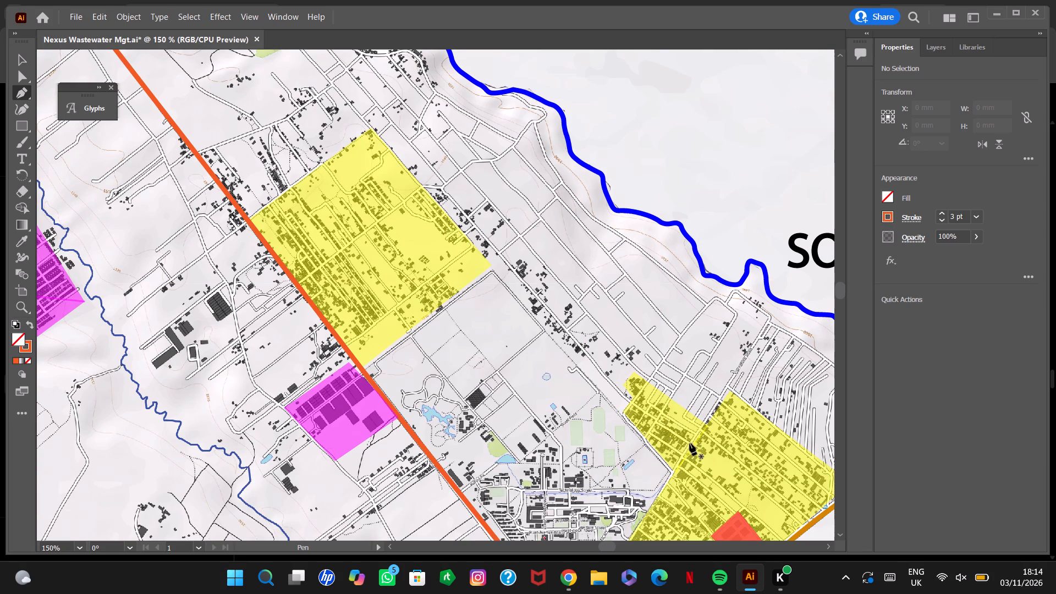
{"action": "scroll", "coordinate": [683, 441], "scroll_direction": "down", "scroll_amount": 6}
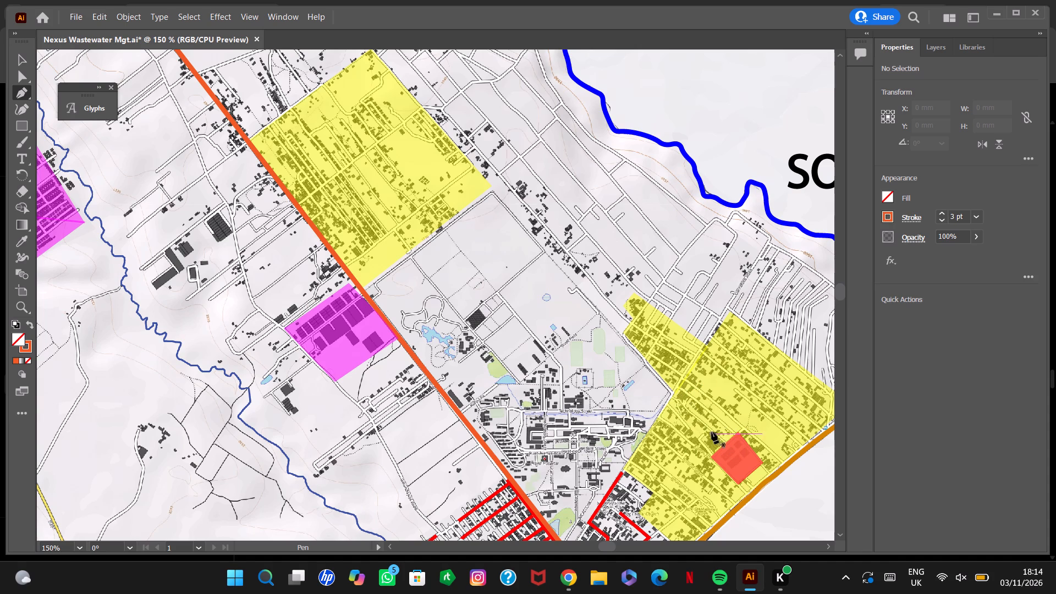
{"action": "left_click", "coordinate": [681, 376]}
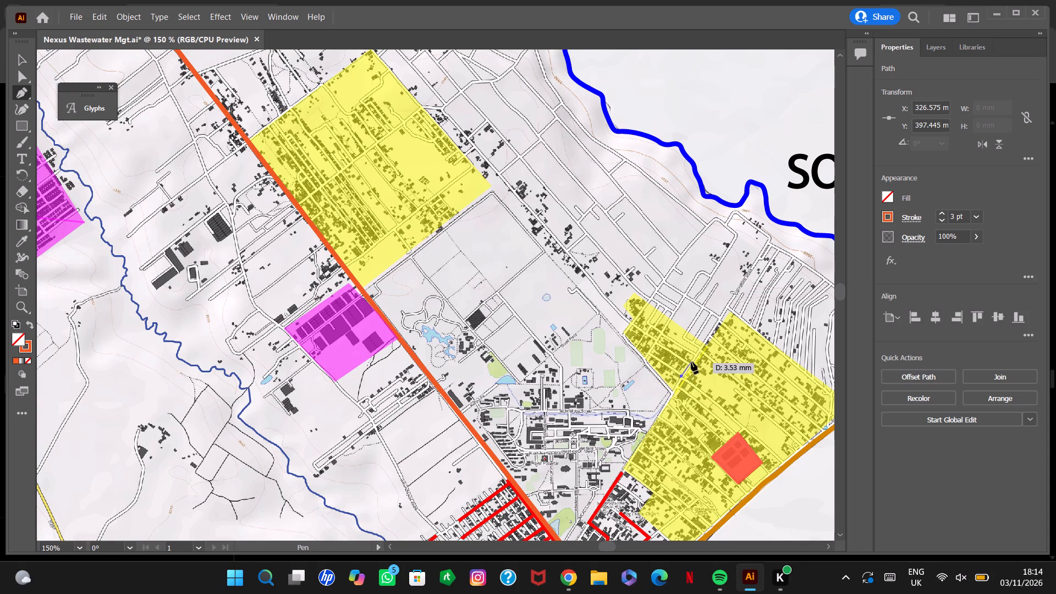
{"action": "left_click", "coordinate": [691, 362]}
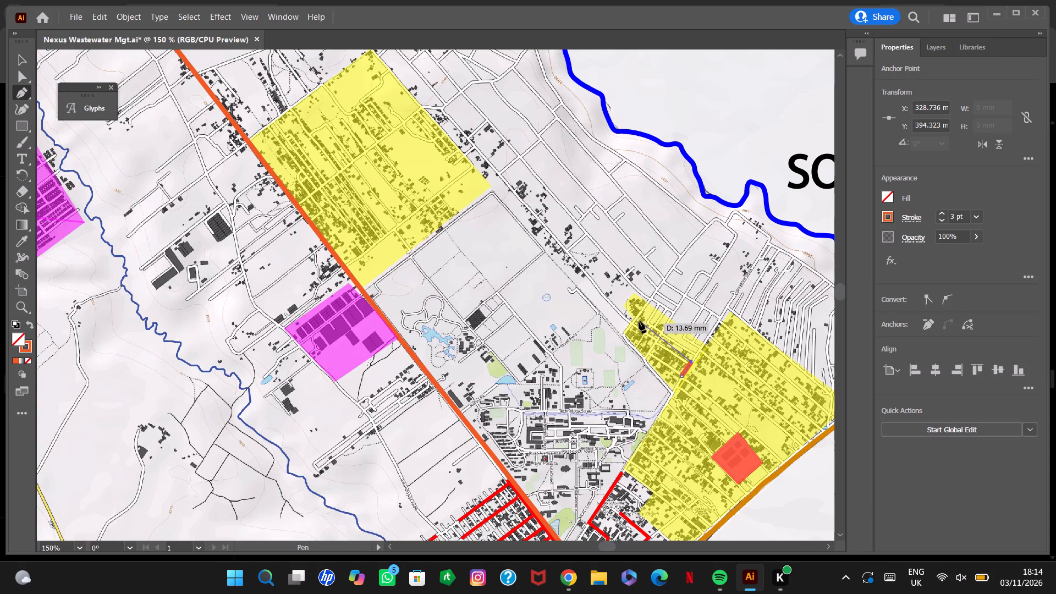
{"action": "left_click", "coordinate": [629, 322]}
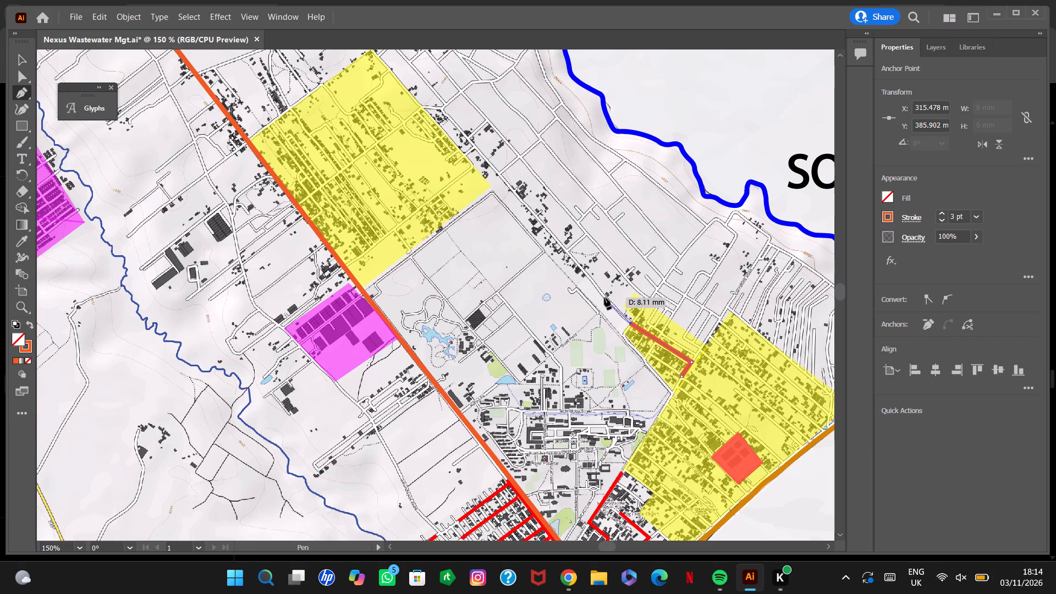
{"action": "left_click", "coordinate": [608, 300]}
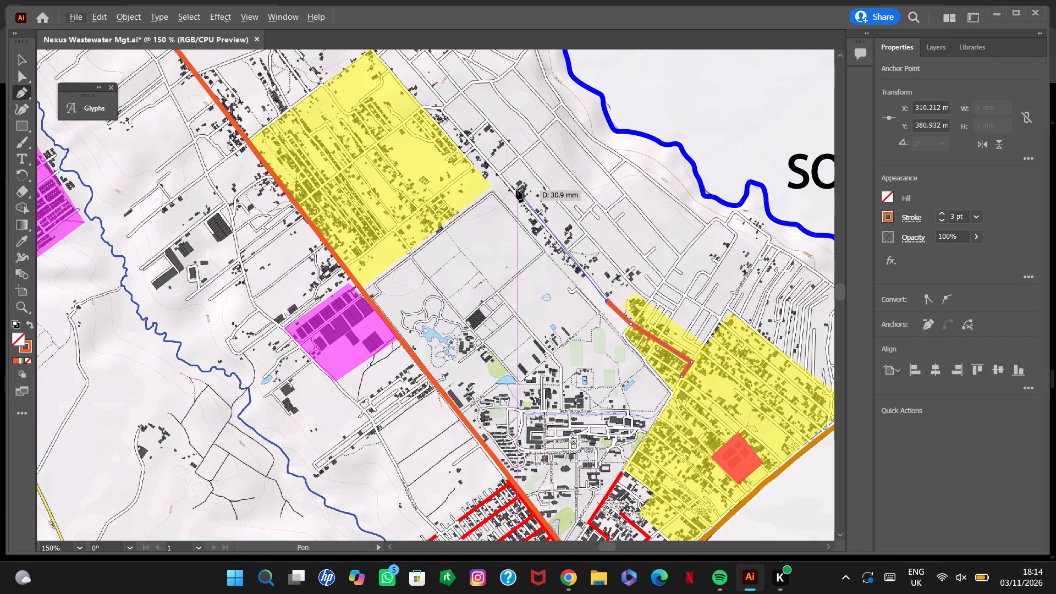
{"action": "left_click", "coordinate": [499, 175]}
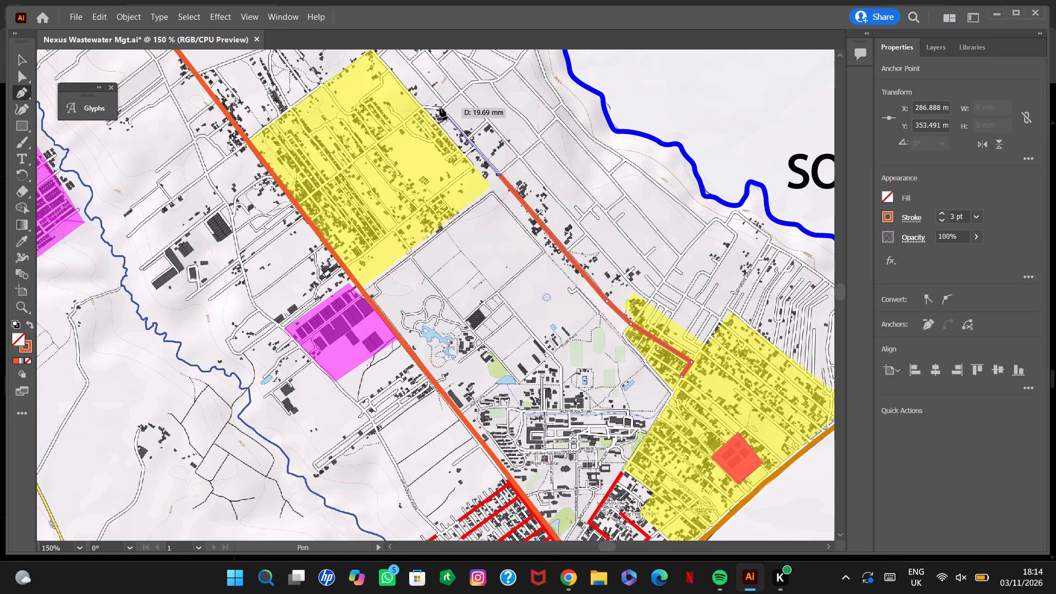
Extend the path north-west along the road past the larger yellow block to about X 245, Y 304 mm, ending and deselecting it.
{"action": "scroll", "coordinate": [447, 109], "scroll_direction": "up", "scroll_amount": 3}
{"action": "scroll", "coordinate": [447, 109], "scroll_direction": "up", "scroll_amount": 6, "text": "alt"}
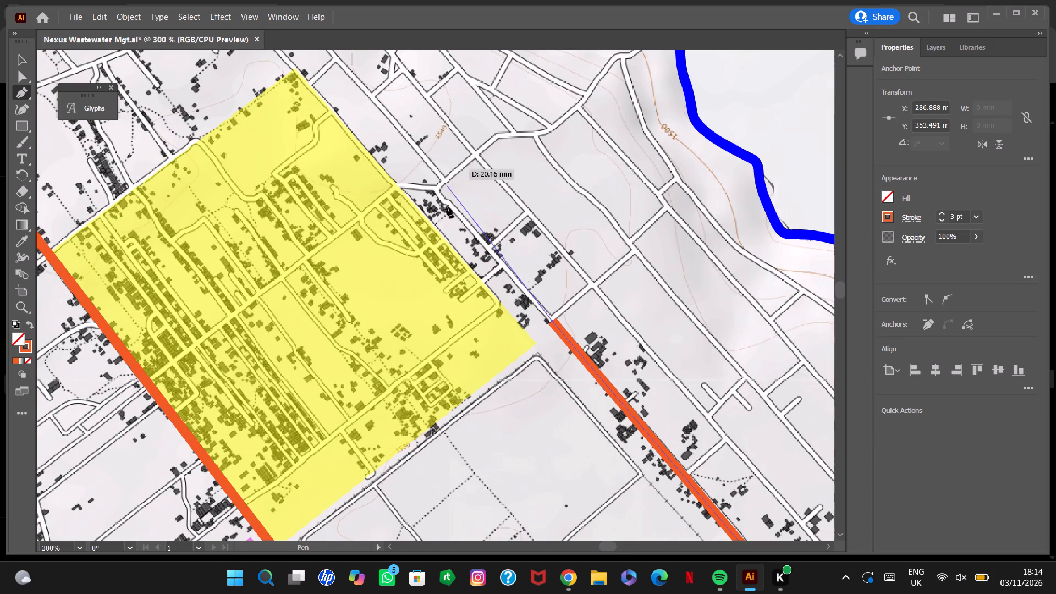
{"action": "left_click", "coordinate": [436, 187]}
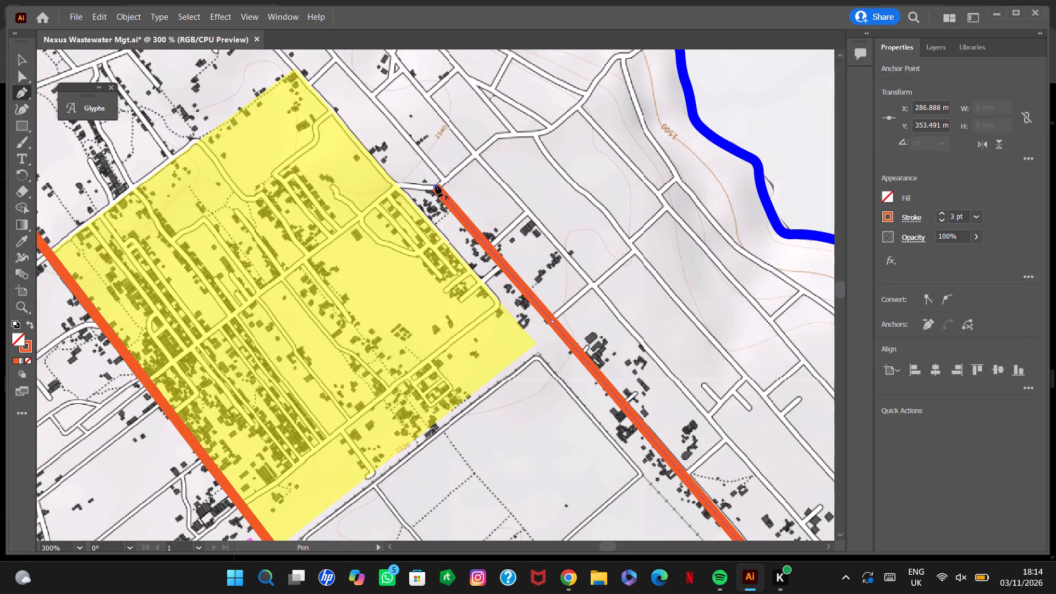
{"action": "left_click", "coordinate": [444, 177]}
{"action": "left_click", "coordinate": [350, 75]}
{"action": "scroll", "coordinate": [599, 375], "scroll_direction": "down", "scroll_amount": 5, "text": "alt"}
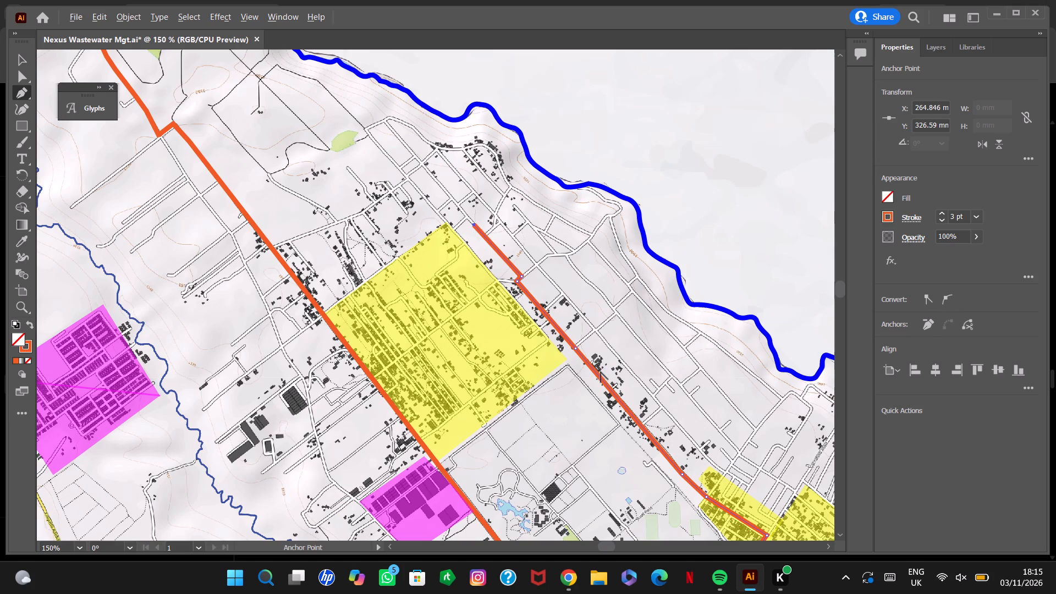
{"action": "left_click", "coordinate": [466, 217]}
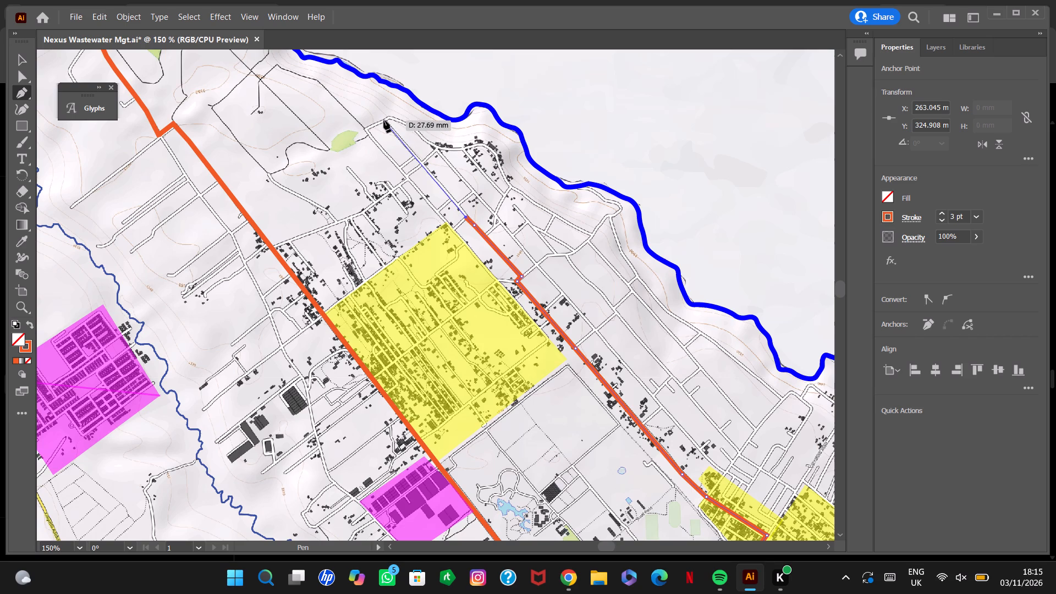
{"action": "left_click", "coordinate": [382, 120]}
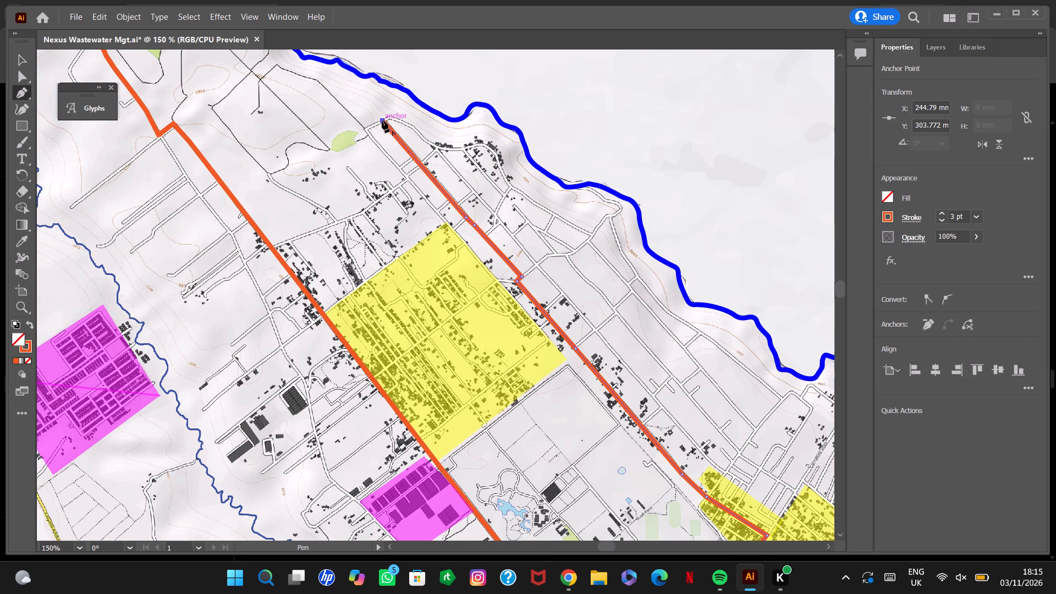
{"action": "key", "text": "v"}
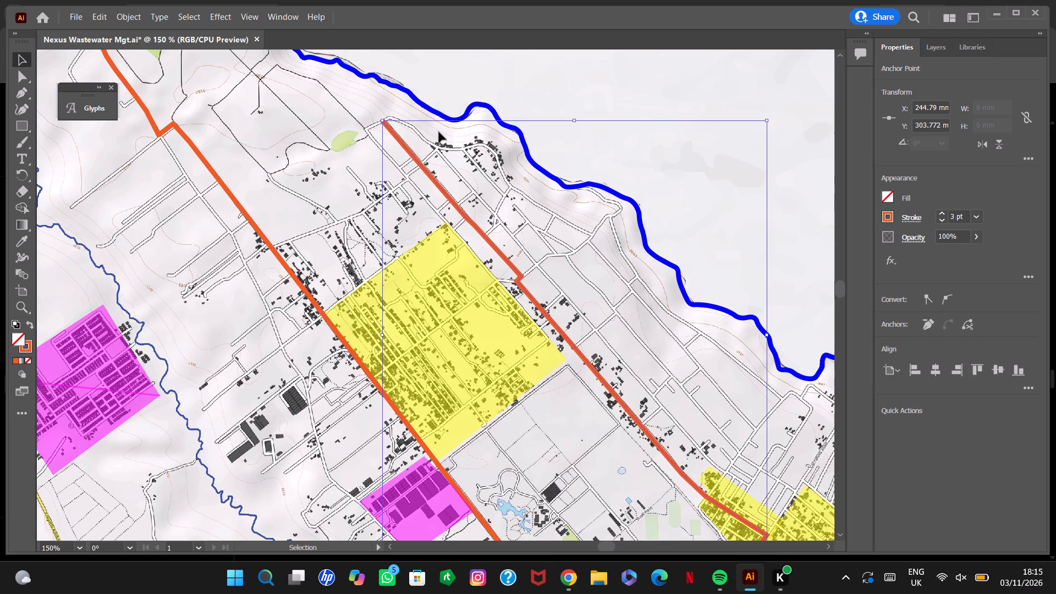
{"action": "scroll", "coordinate": [439, 133], "scroll_direction": "down", "scroll_amount": 12}
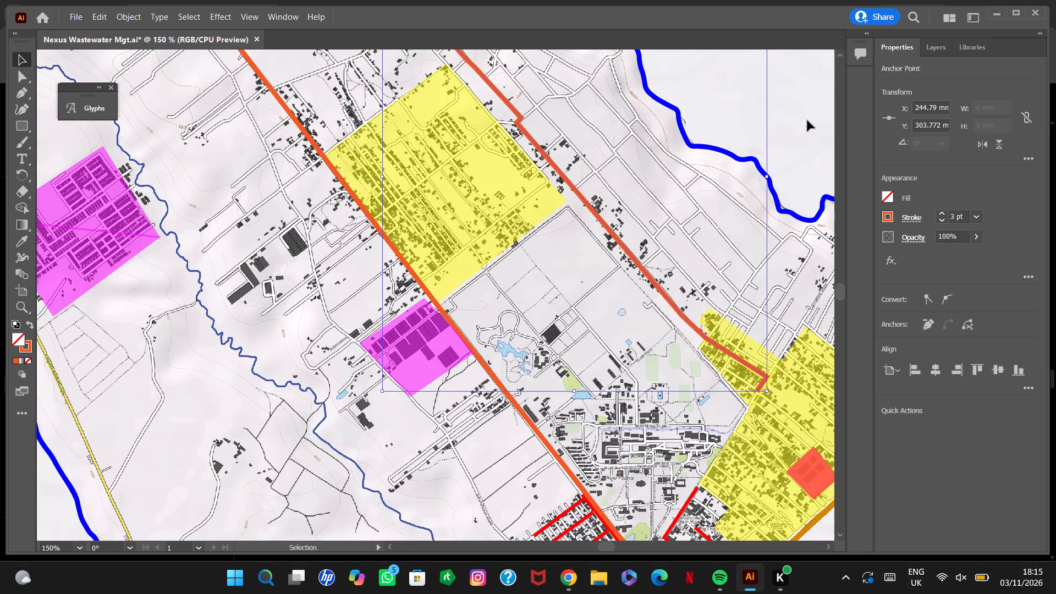
{"action": "left_click", "coordinate": [809, 130]}
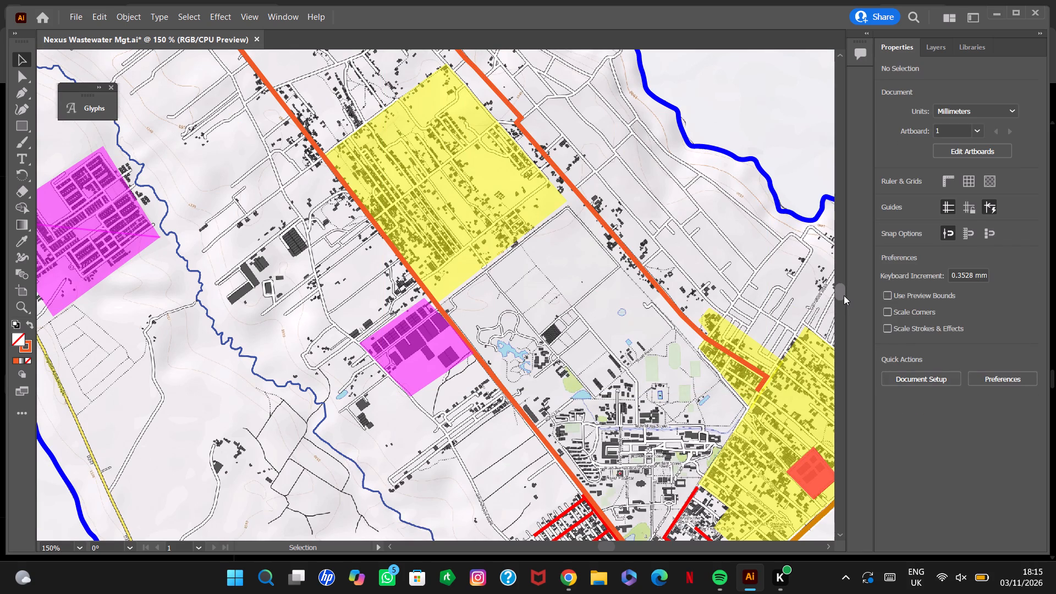
Start a path at the yellow road's southern junction with the orange boundary road and trace its bend north-west to about X 237, Y 504 mm.
{"action": "left_click_drag", "start_coordinate": [844, 295], "coordinate": [844, 298]}
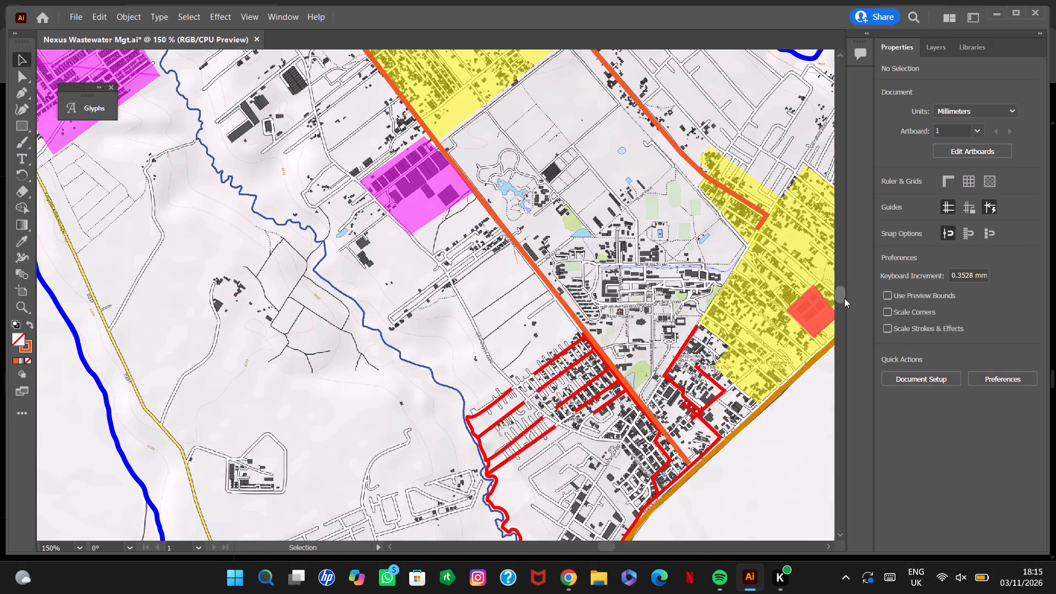
{"action": "left_click_drag", "start_coordinate": [844, 298], "coordinate": [845, 300]}
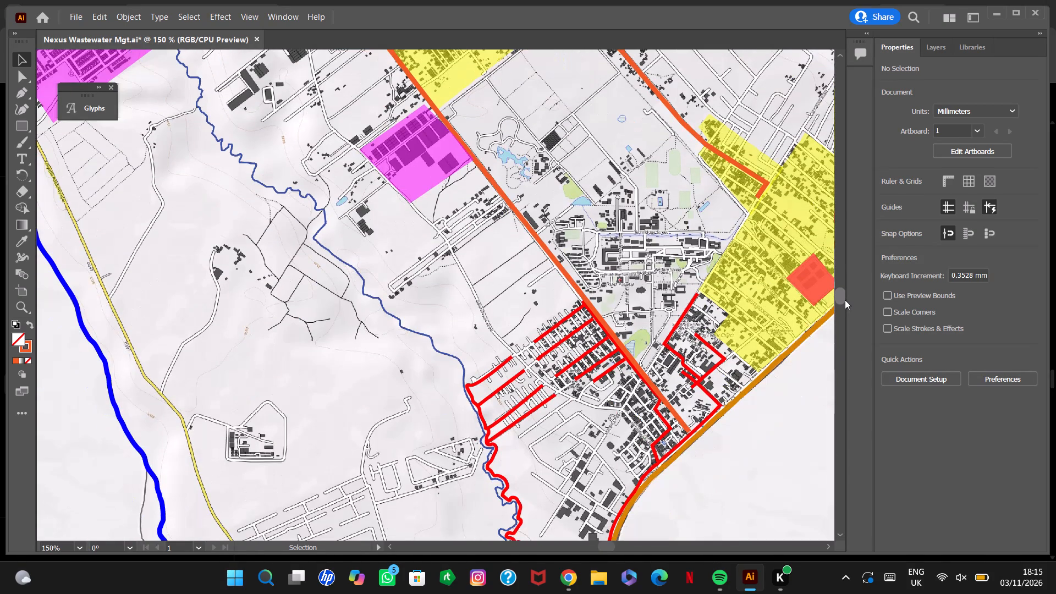
{"action": "left_click_drag", "start_coordinate": [845, 300], "coordinate": [845, 301]}
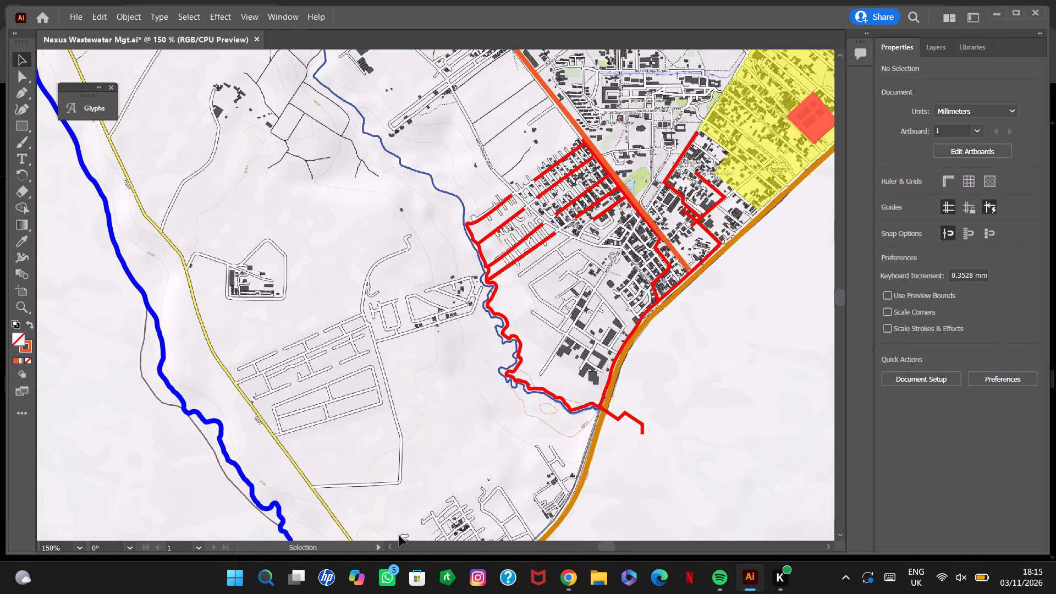
{"action": "scroll", "coordinate": [416, 424], "scroll_direction": "down", "scroll_amount": 7, "text": "alt"}
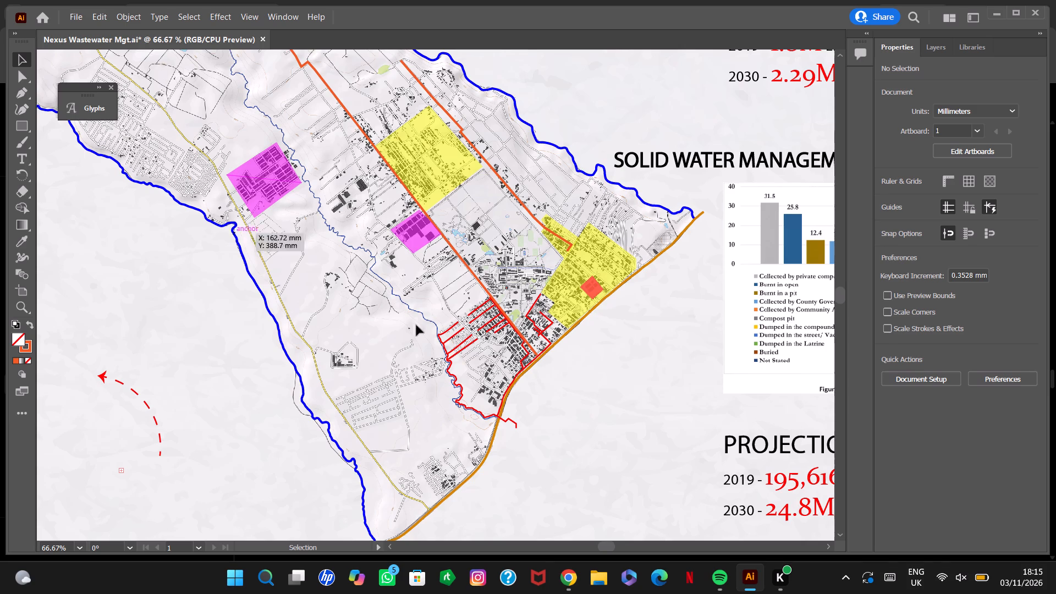
{"action": "scroll", "coordinate": [615, 377], "scroll_direction": "down", "scroll_amount": 3}
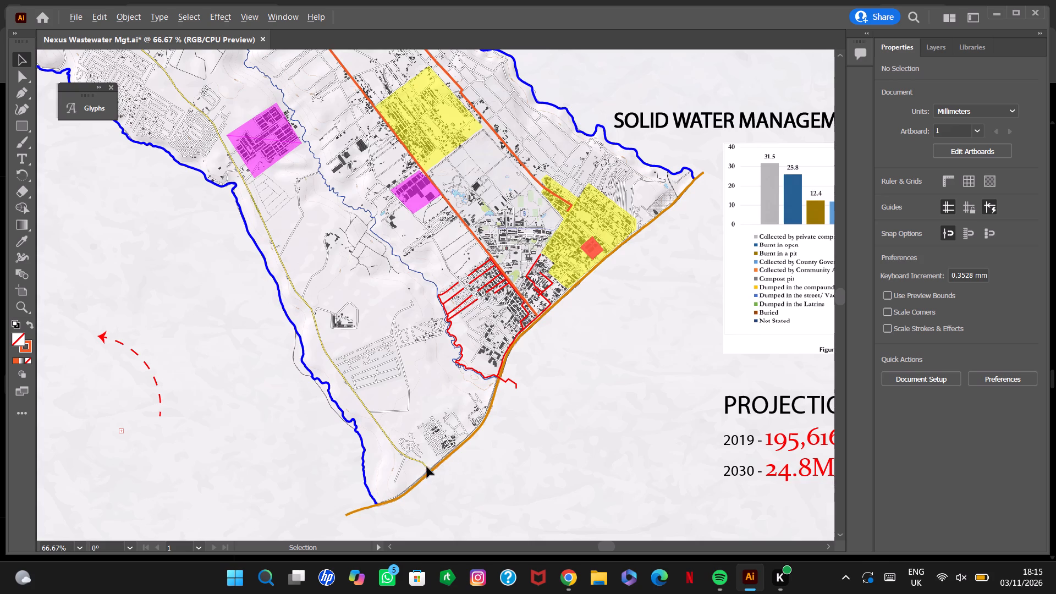
{"action": "scroll", "coordinate": [424, 465], "scroll_direction": "up", "scroll_amount": 6, "text": "alt"}
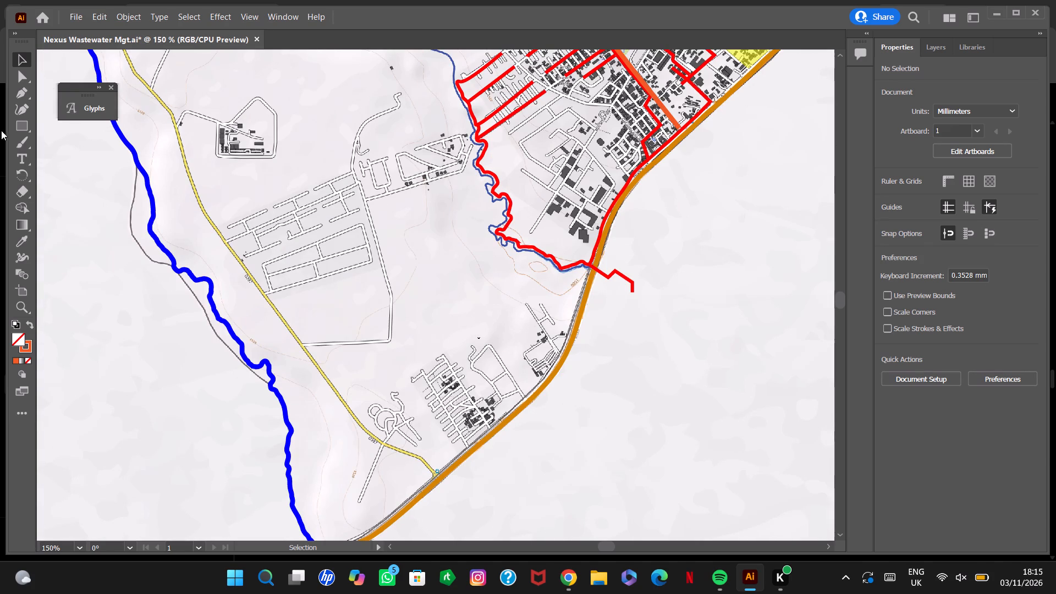
{"action": "left_click", "coordinate": [20, 95]}
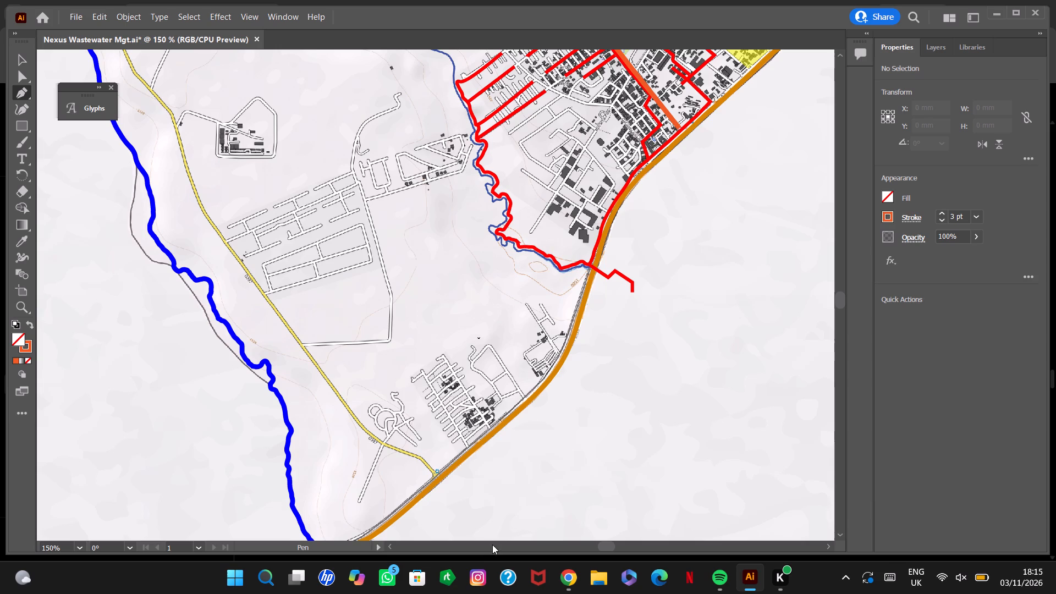
{"action": "left_click", "coordinate": [436, 468]}
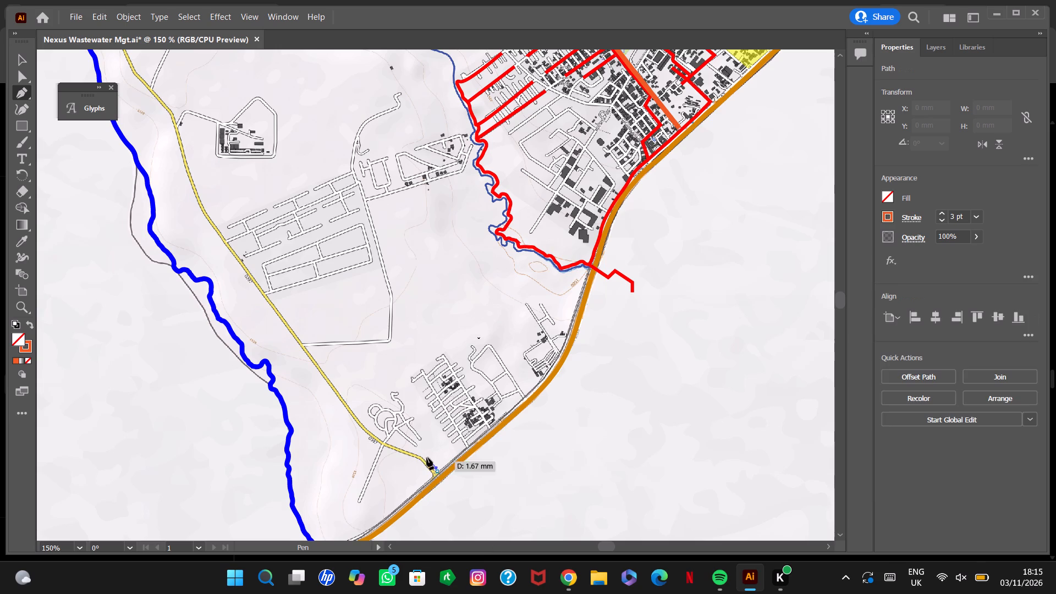
{"action": "left_click", "coordinate": [422, 453]}
{"action": "left_click", "coordinate": [380, 438]}
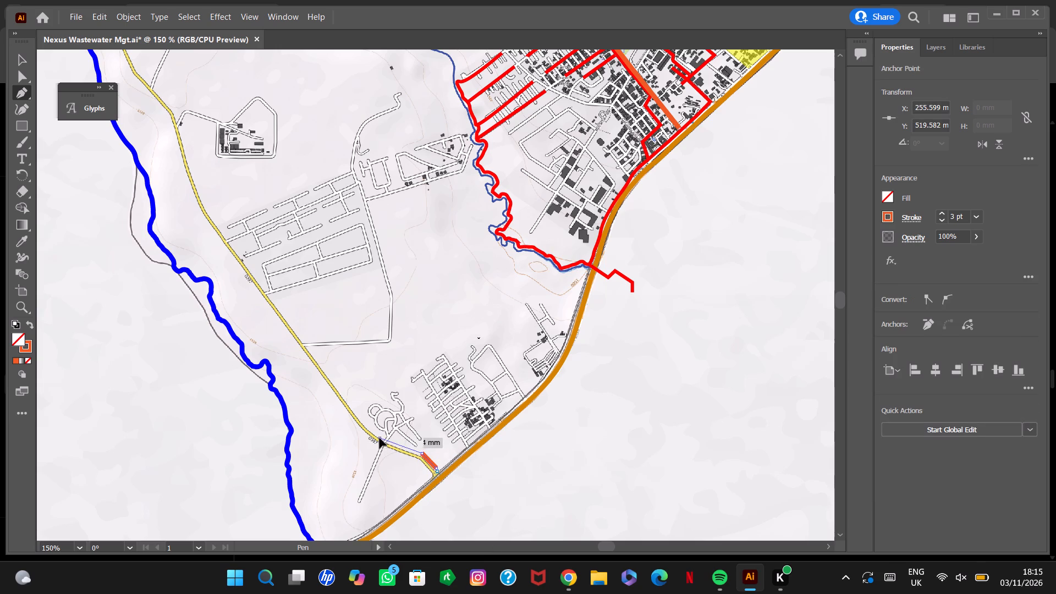
{"action": "left_click", "coordinate": [359, 417]}
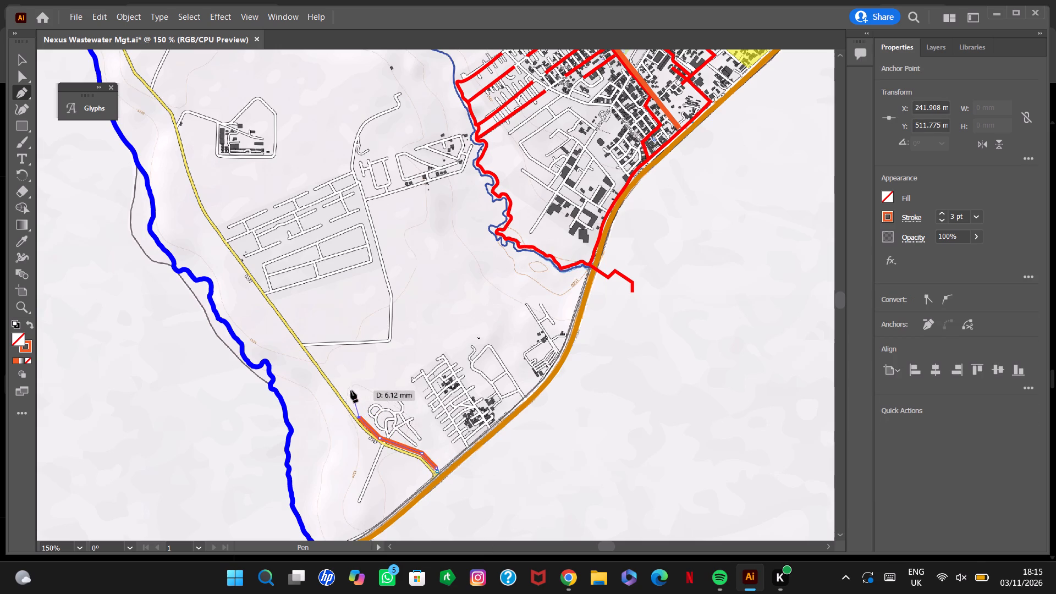
{"action": "left_click", "coordinate": [334, 381]}
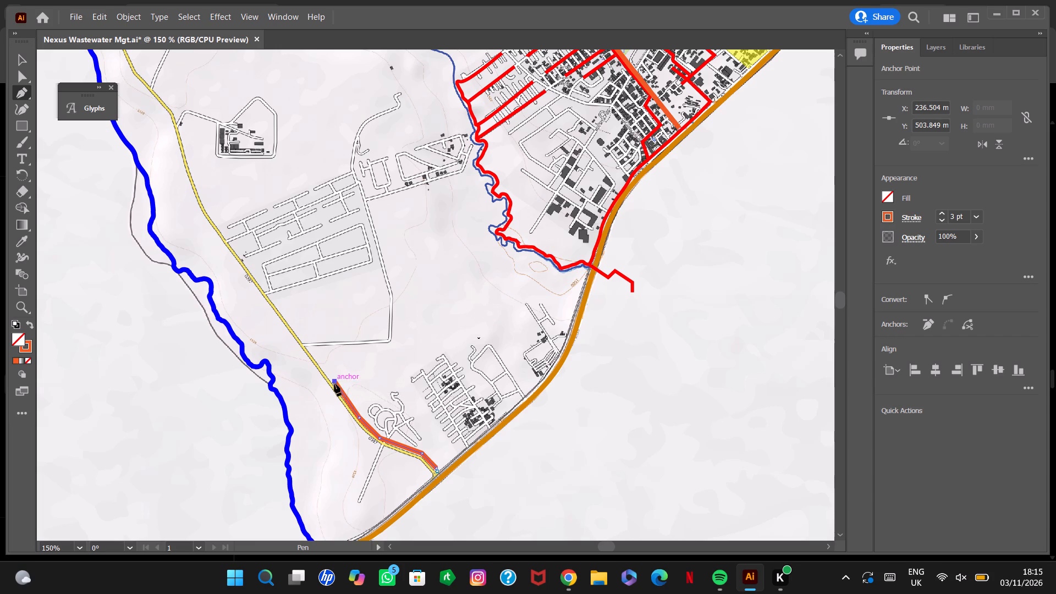
Extend the path north-west along the yellow road, past the planned street grid, to about X 203, Y 448 mm.
{"action": "left_click", "coordinate": [244, 259]}
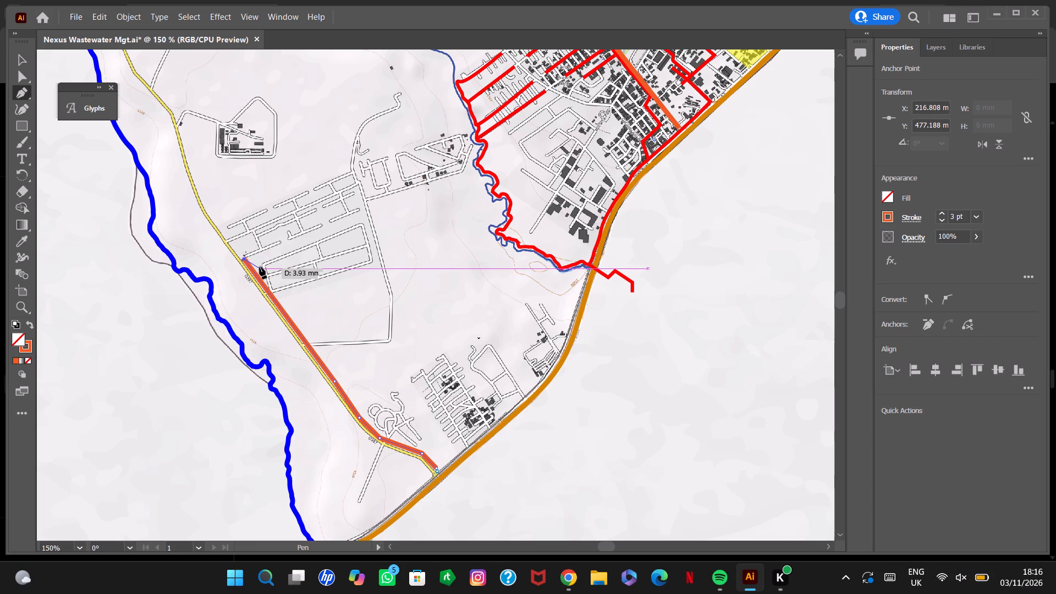
{"action": "left_click", "coordinate": [210, 214]}
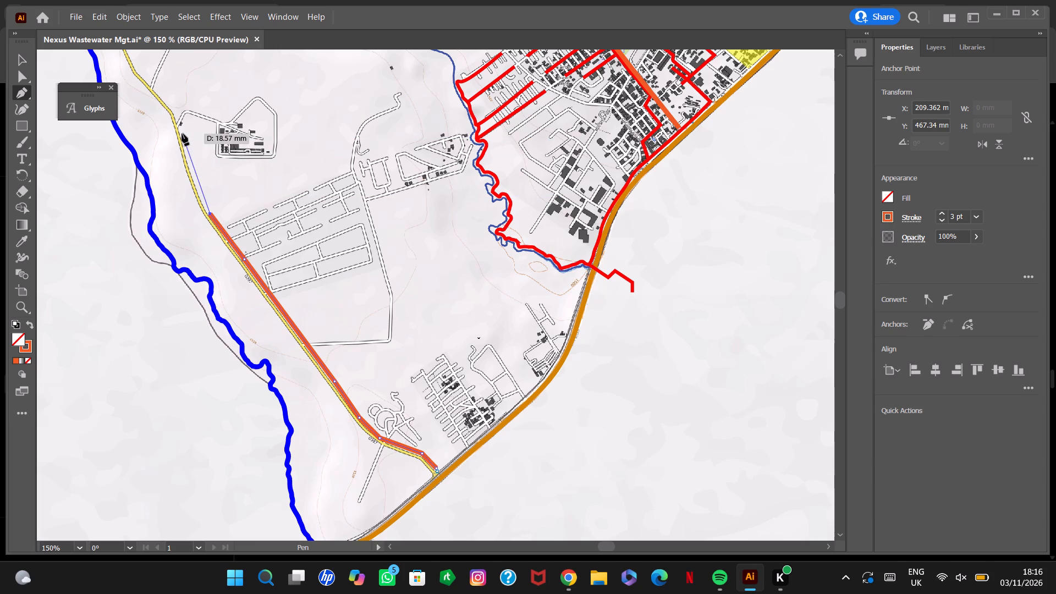
{"action": "left_click", "coordinate": [202, 199]}
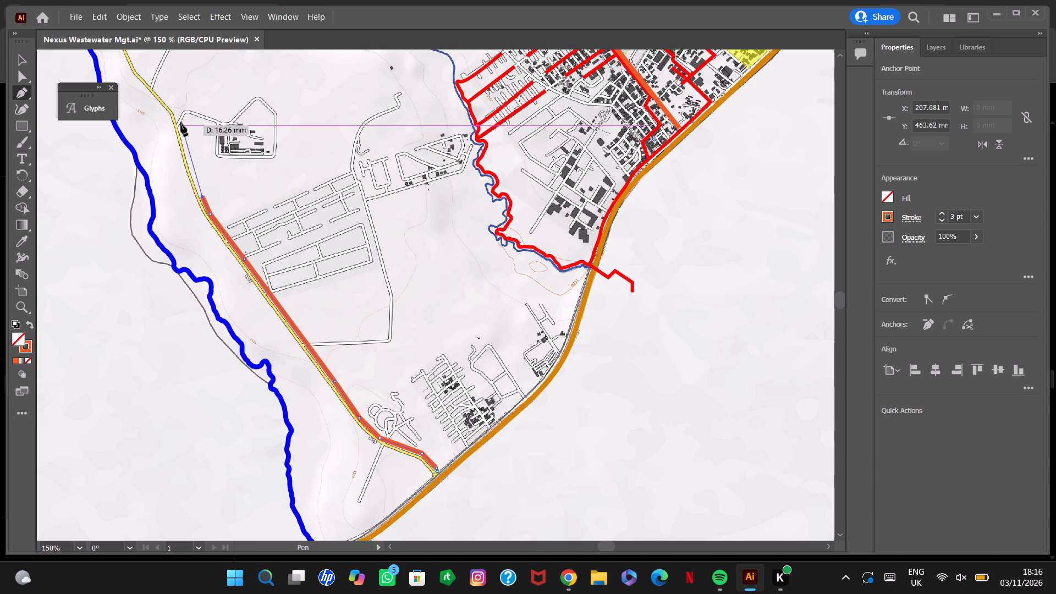
{"action": "left_click", "coordinate": [180, 123]}
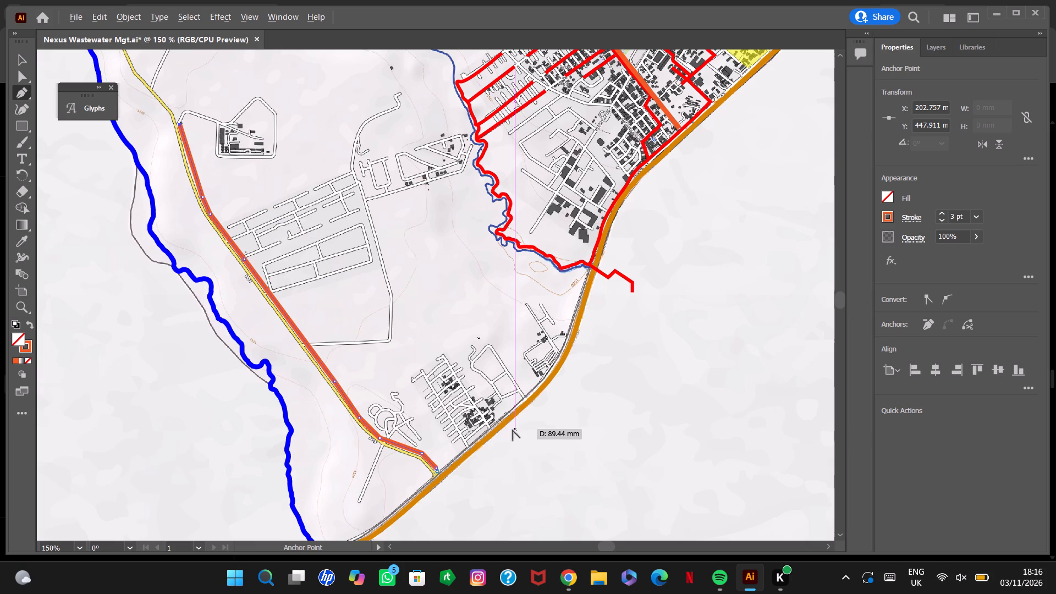
Extend the path along the bends of road D397 and its straight stretch north-west to about X 179, Y 405 mm.
{"action": "scroll", "coordinate": [513, 432], "scroll_direction": "down", "scroll_amount": 4, "text": "alt"}
{"action": "scroll", "coordinate": [335, 243], "scroll_direction": "up", "scroll_amount": 3, "text": "alt"}
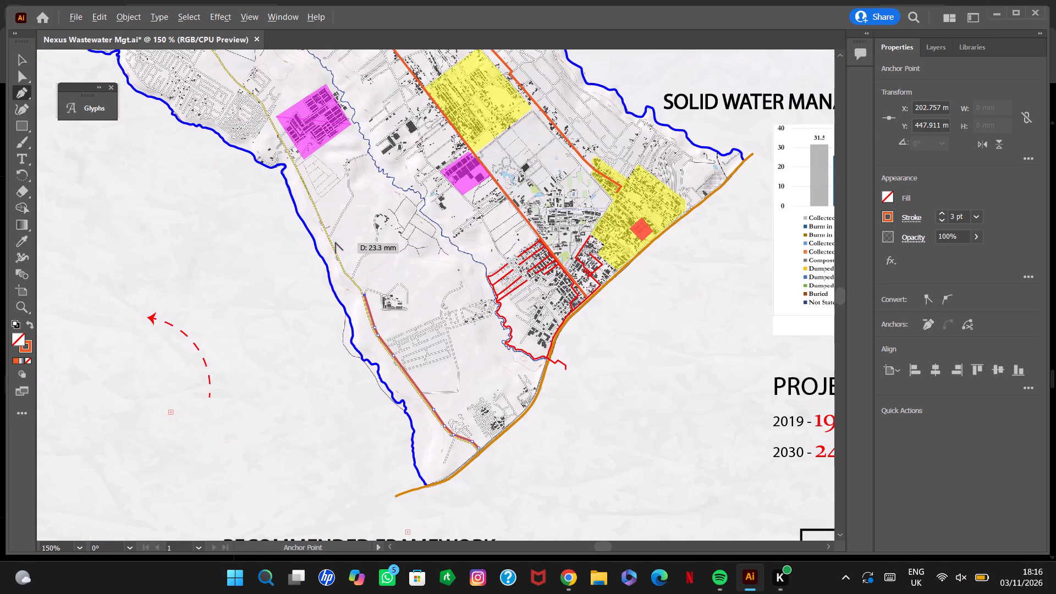
{"action": "scroll", "coordinate": [335, 243], "scroll_direction": "up", "scroll_amount": 6, "text": "alt"}
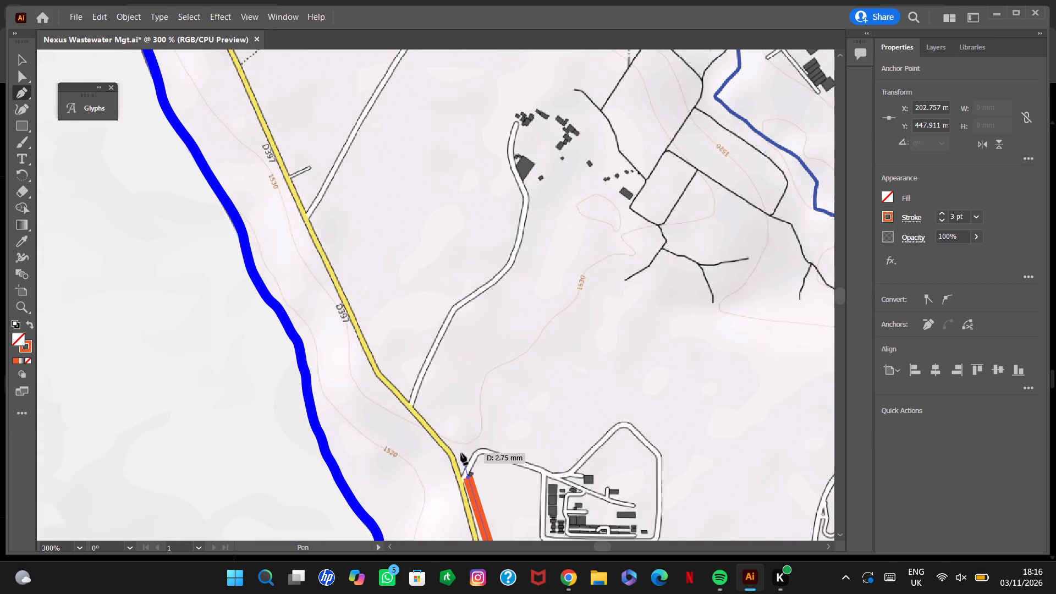
{"action": "left_click", "coordinate": [457, 446]}
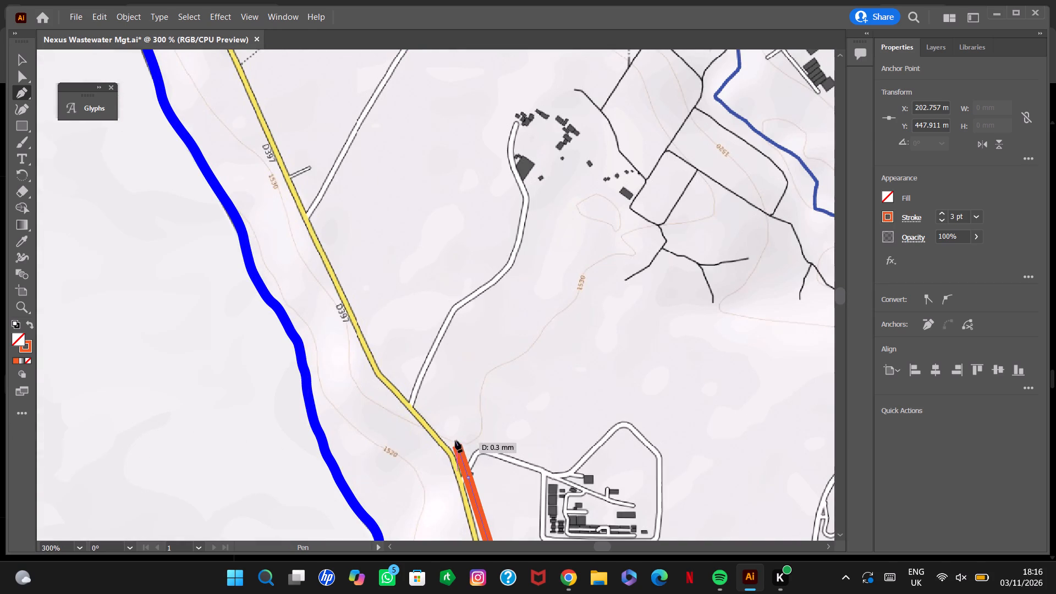
{"action": "left_click", "coordinate": [411, 397]}
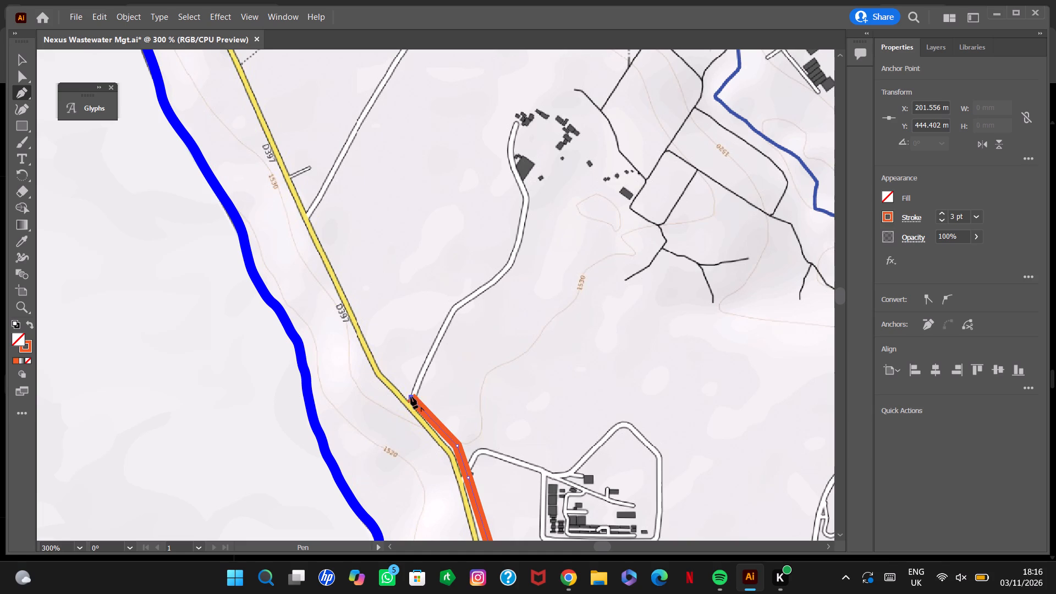
{"action": "left_click", "coordinate": [384, 370]}
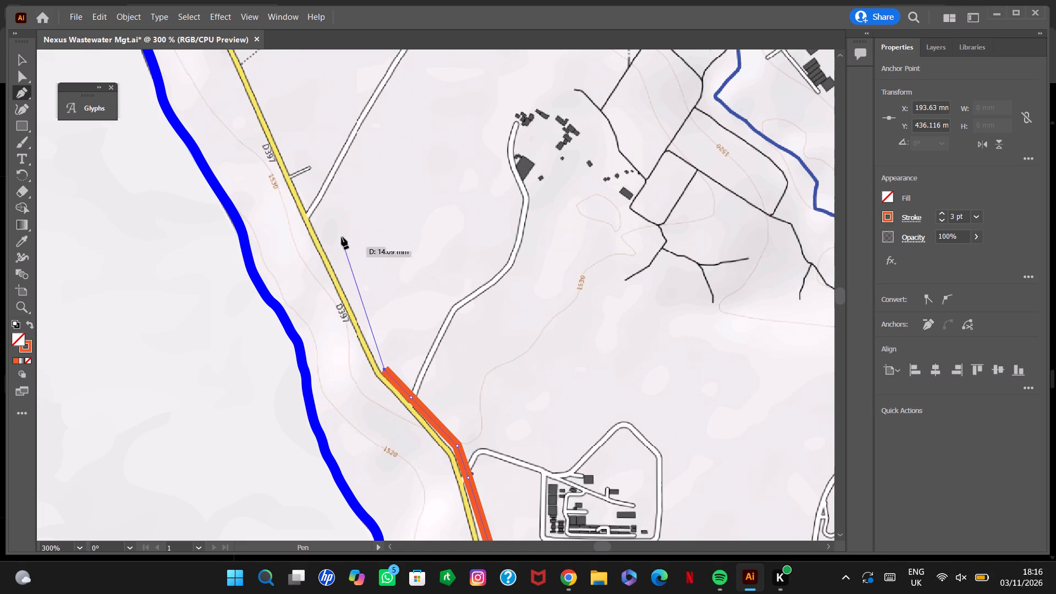
{"action": "left_click", "coordinate": [311, 213]}
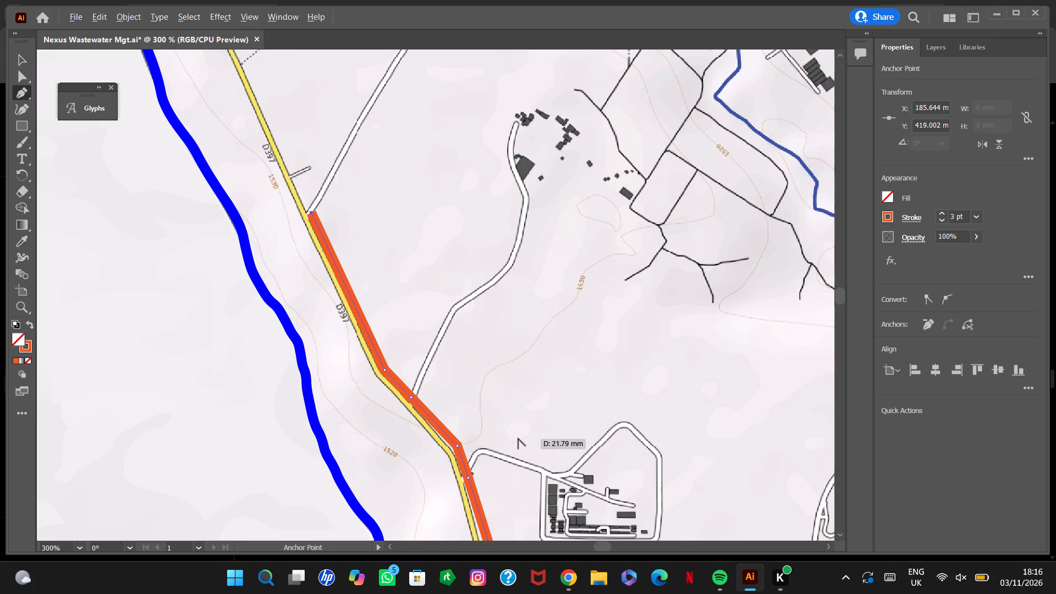
{"action": "left_click", "coordinate": [254, 82]}
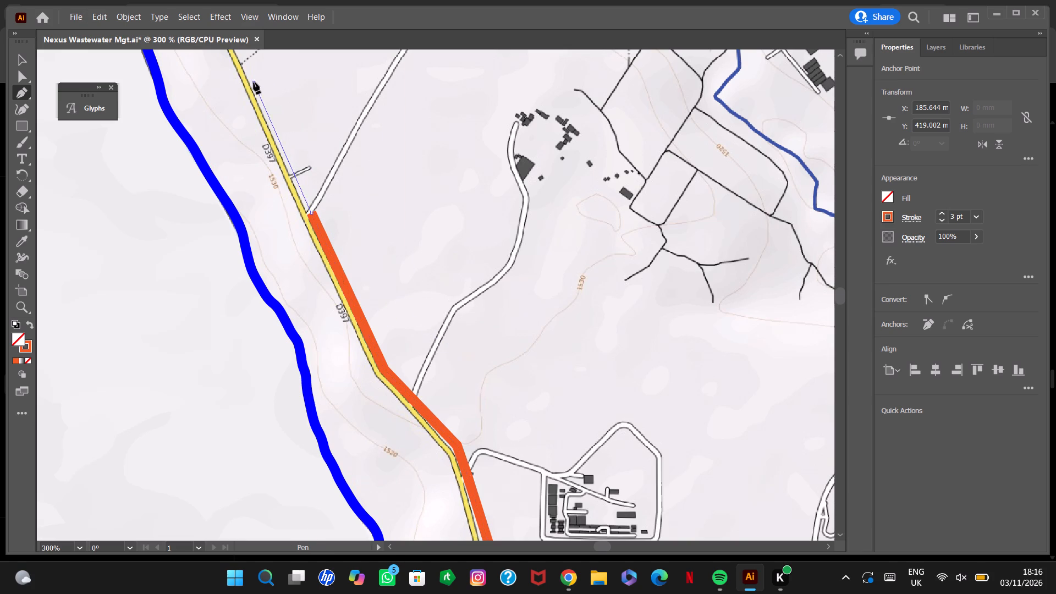
Continue the path north-west along Kenyatta Road, past the dotted plots, to about X 165, Y 376 mm.
{"action": "scroll", "coordinate": [563, 410], "scroll_direction": "down", "scroll_amount": 6, "text": "alt"}
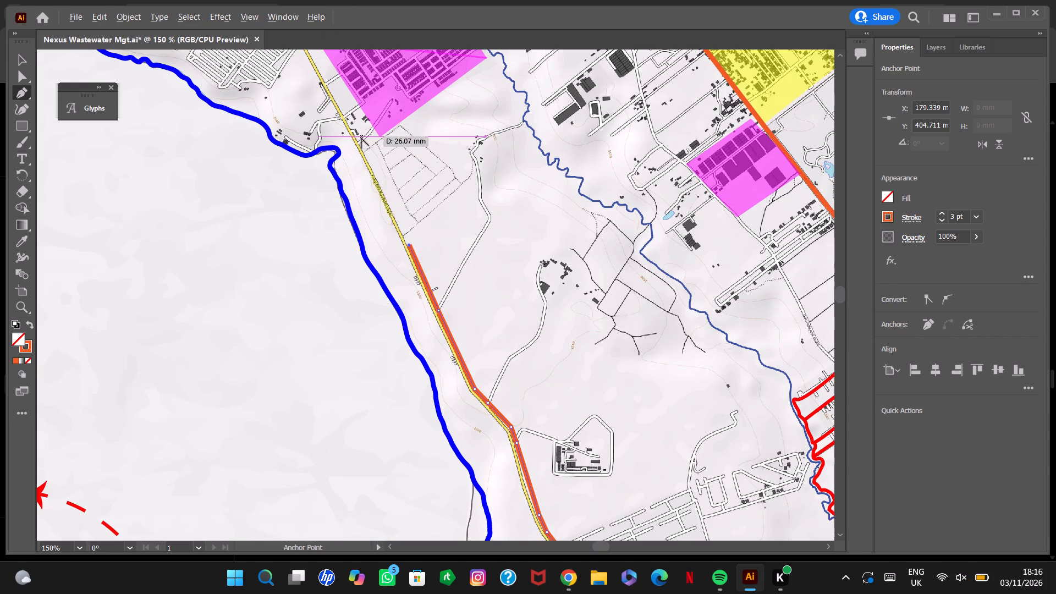
{"action": "scroll", "coordinate": [361, 138], "scroll_direction": "up", "scroll_amount": 6, "text": "alt"}
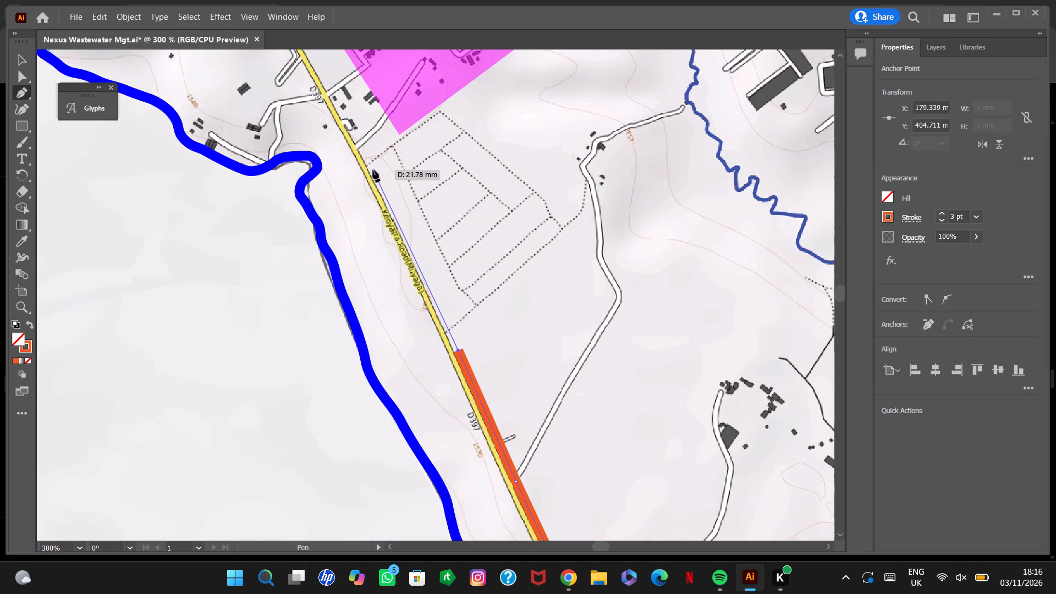
{"action": "left_click", "coordinate": [373, 170]}
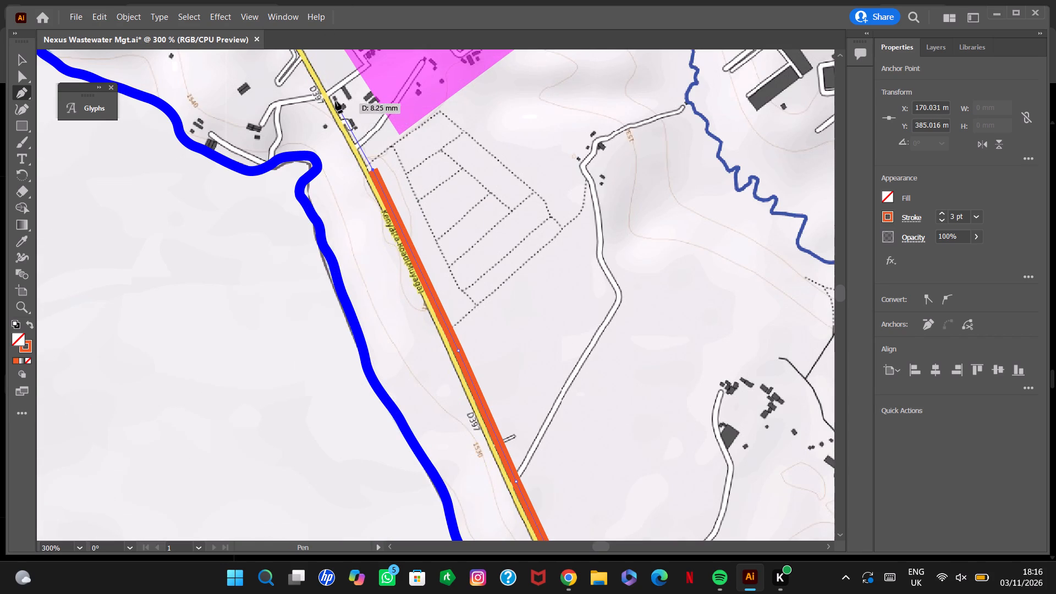
{"action": "left_click", "coordinate": [331, 89]}
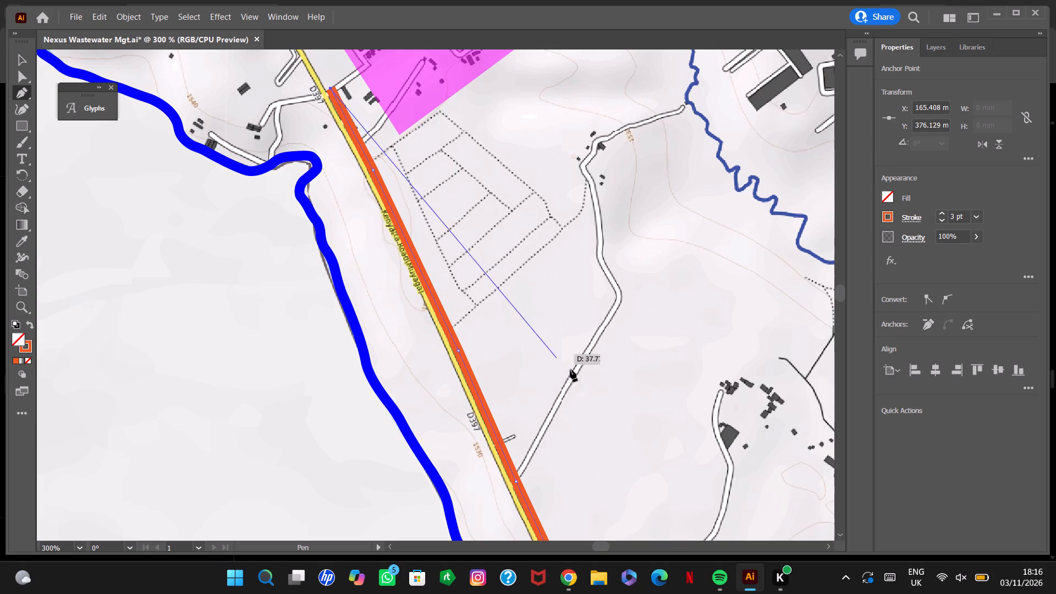
Extend the path past the western magenta block and around the road's bend beside the dense housing streets to about X 147, Y 347 mm.
{"action": "scroll", "coordinate": [620, 404], "scroll_direction": "down", "scroll_amount": 17, "text": "alt"}
{"action": "scroll", "coordinate": [620, 404], "scroll_direction": "down", "scroll_amount": 6, "text": "alt"}
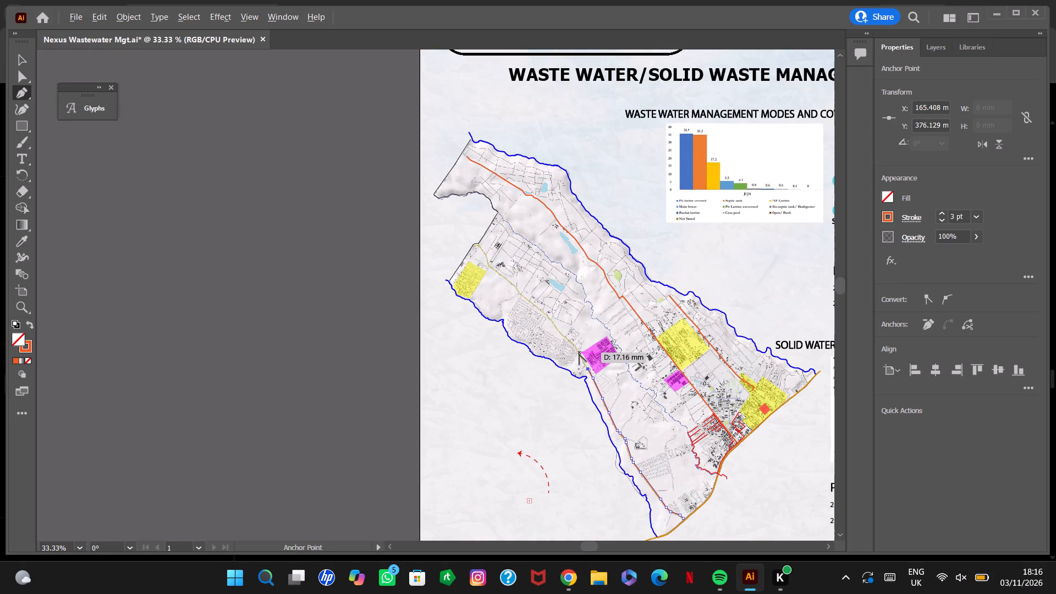
{"action": "scroll", "coordinate": [580, 354], "scroll_direction": "up", "scroll_amount": 18, "text": "alt"}
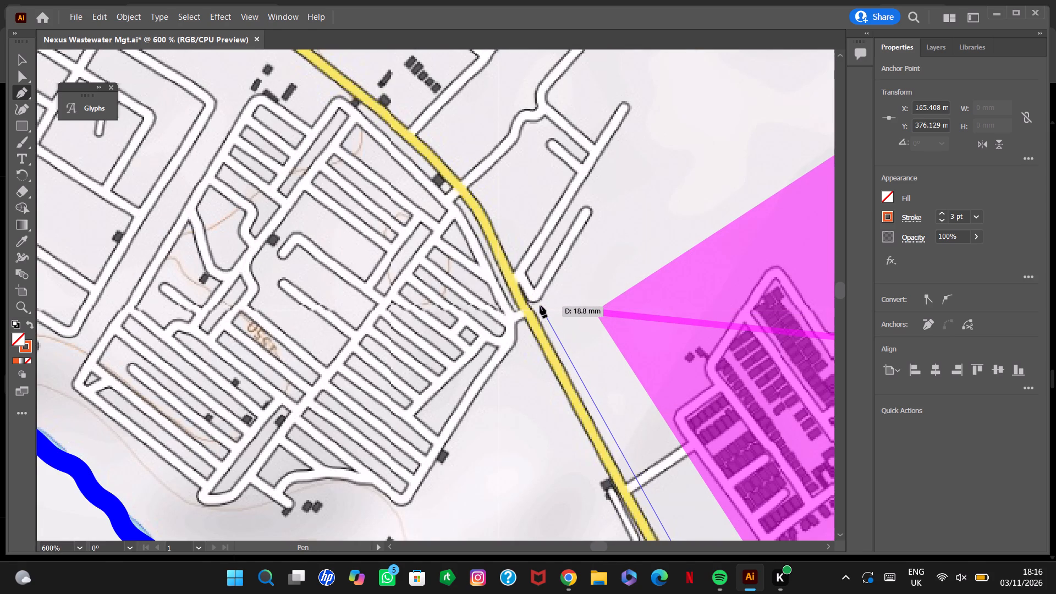
{"action": "left_click", "coordinate": [540, 305]}
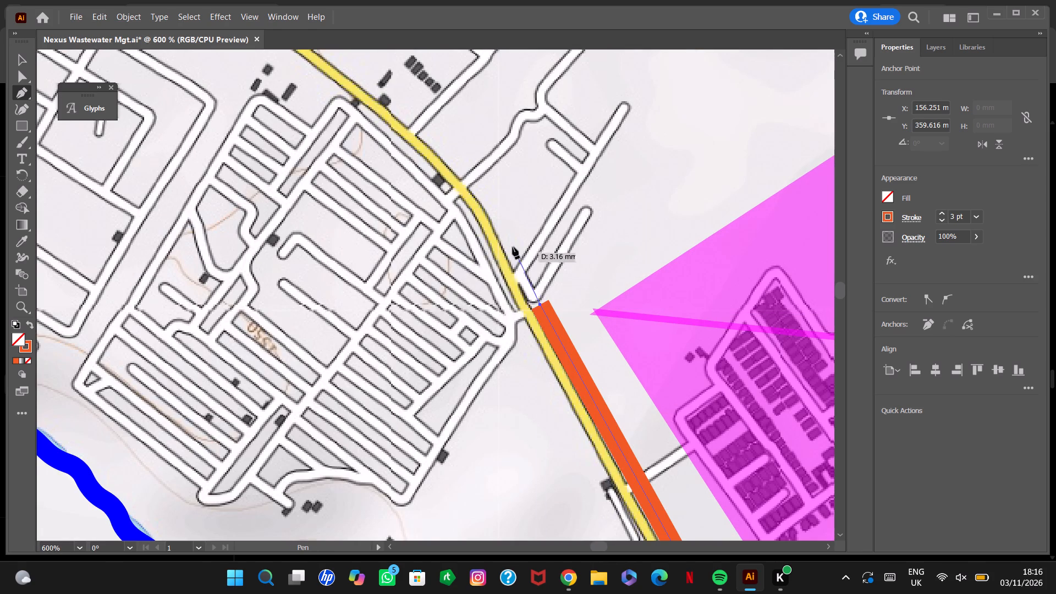
{"action": "left_click", "coordinate": [492, 195]}
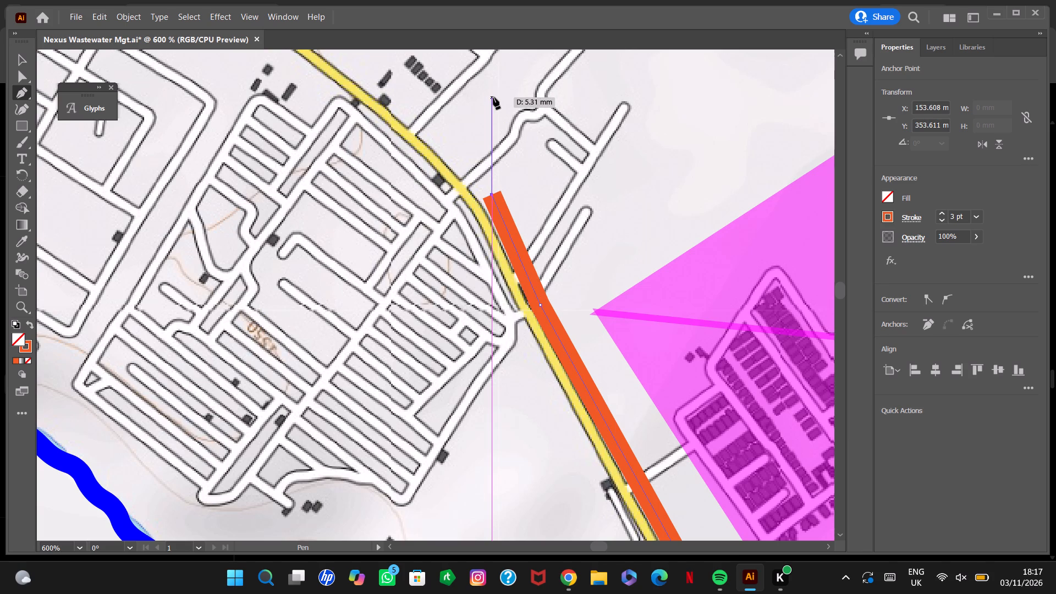
{"action": "left_click", "coordinate": [421, 124]}
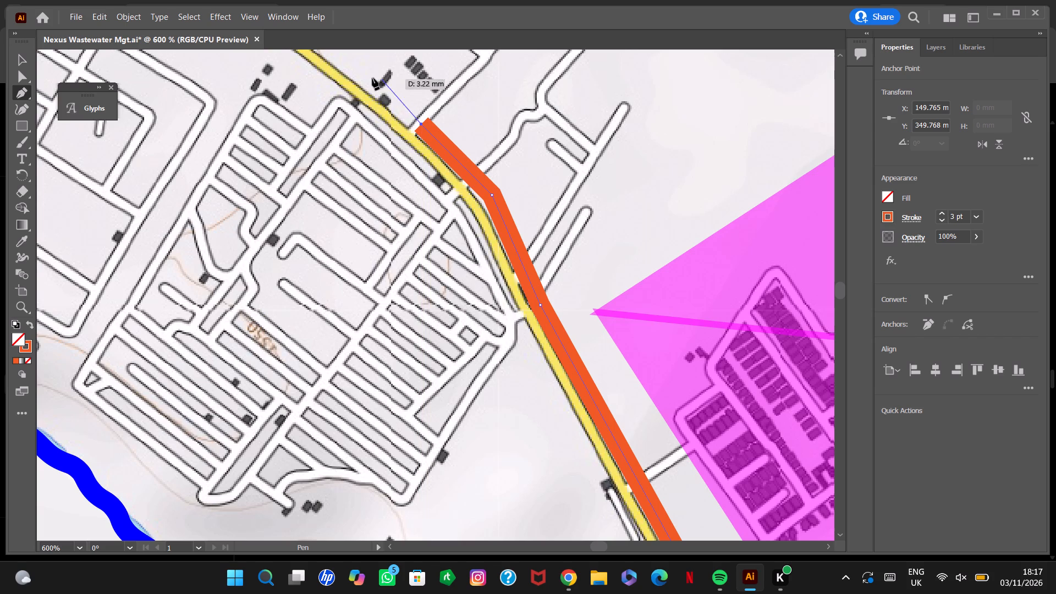
{"action": "left_click", "coordinate": [363, 74]}
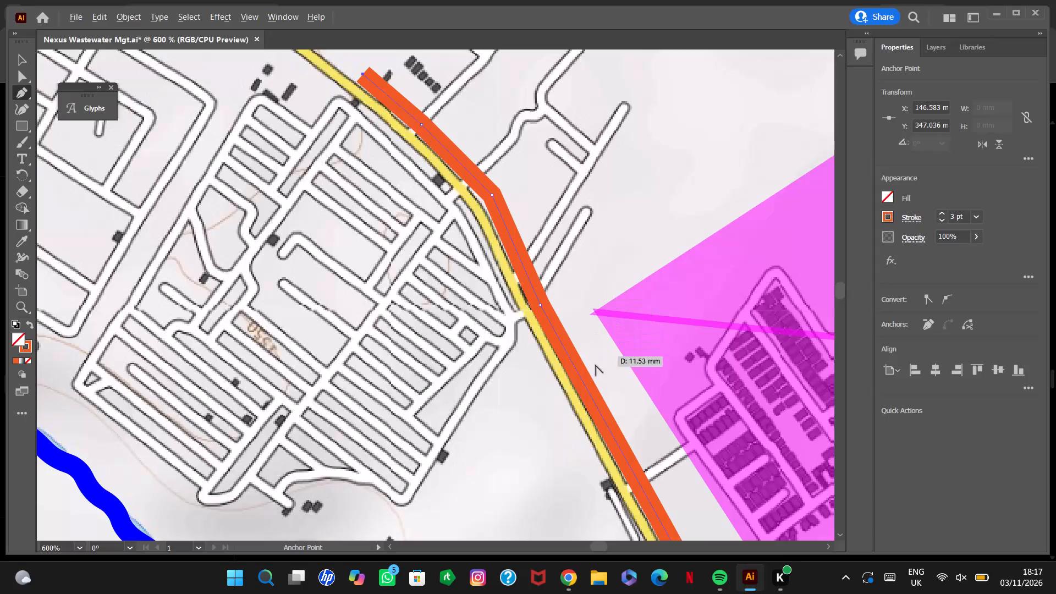
Extend the path north-west along the yellow road's curve, beyond the dense housing streets, to about X 130, Y 328 mm.
{"action": "scroll", "coordinate": [596, 382], "scroll_direction": "down", "scroll_amount": 2, "text": "alt"}
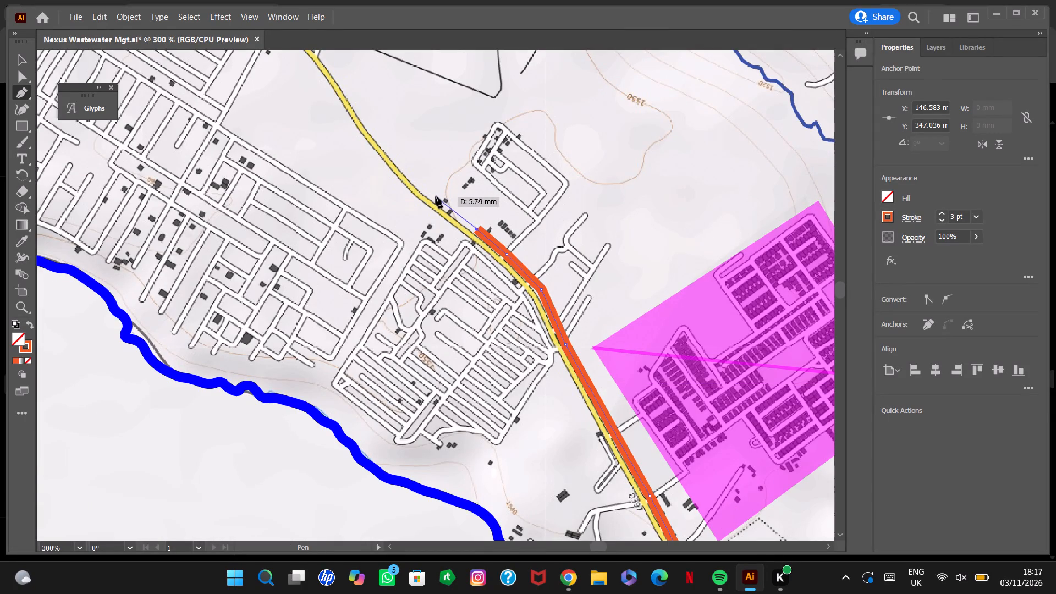
{"action": "left_click", "coordinate": [431, 195]}
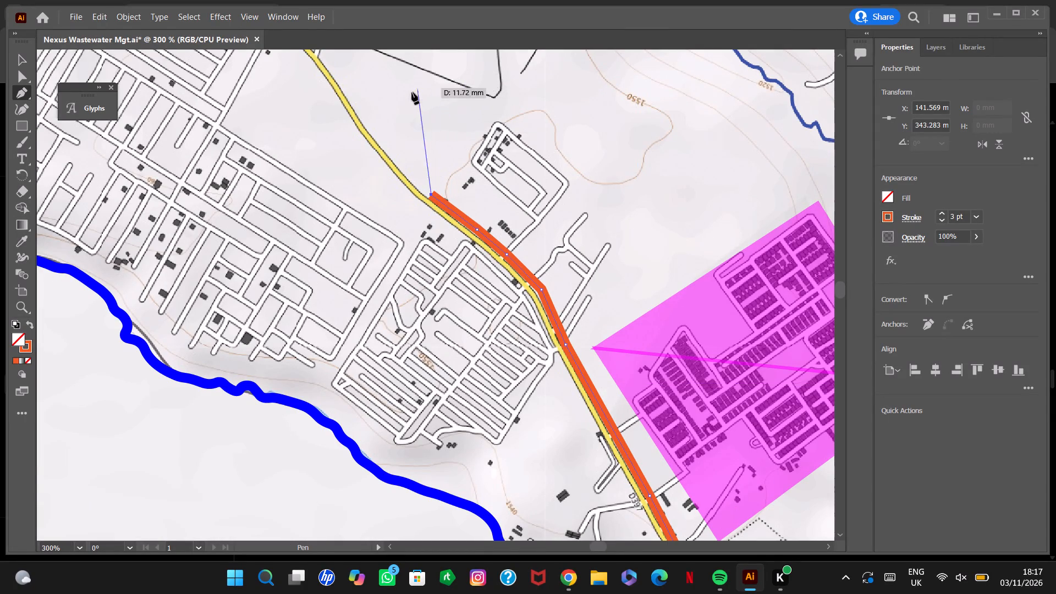
{"action": "left_click", "coordinate": [378, 136]}
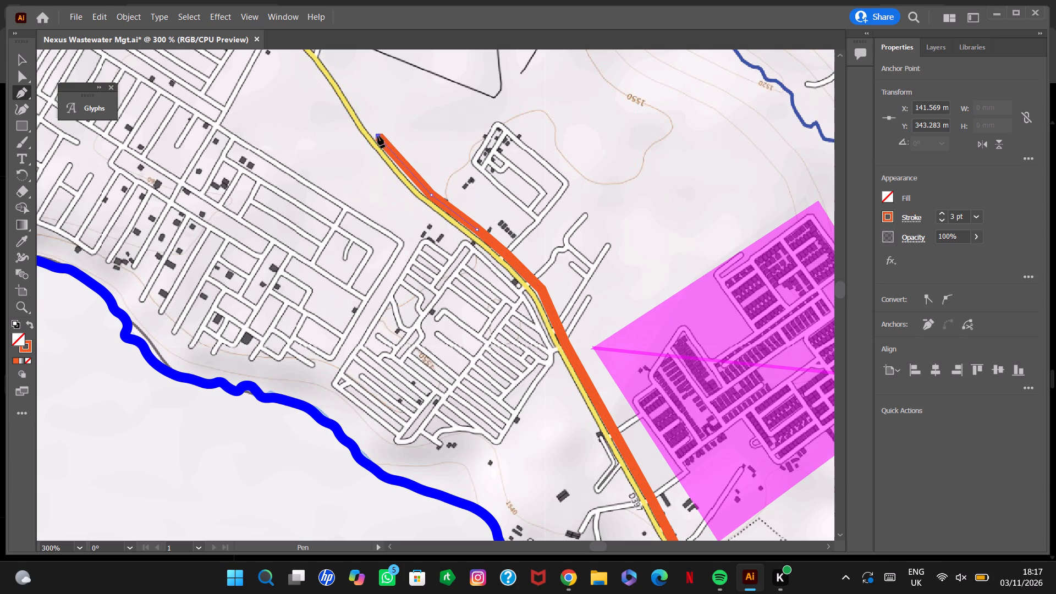
{"action": "left_click", "coordinate": [353, 97]}
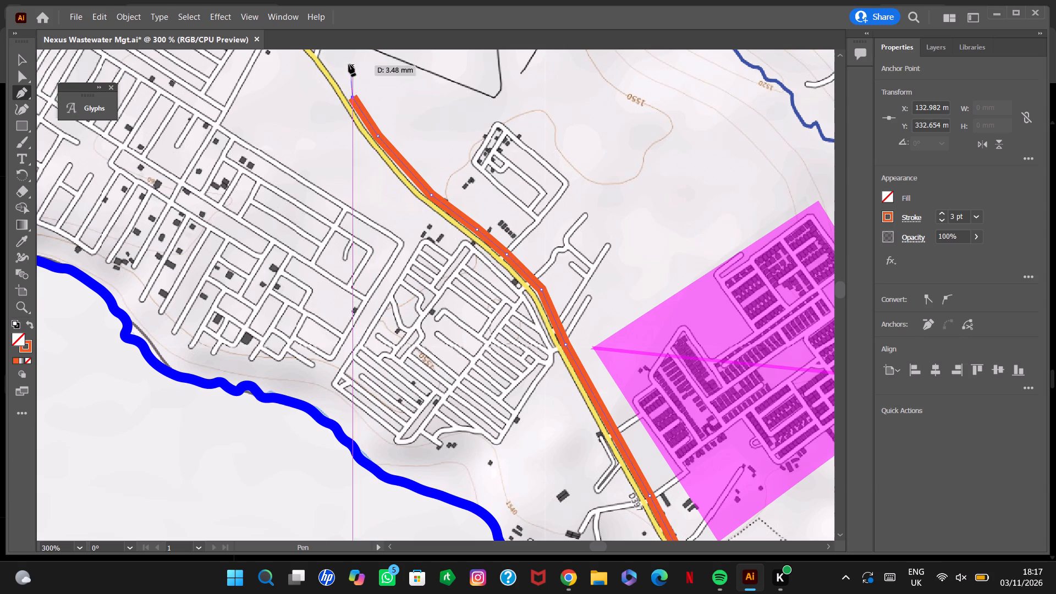
{"action": "left_click", "coordinate": [324, 55]}
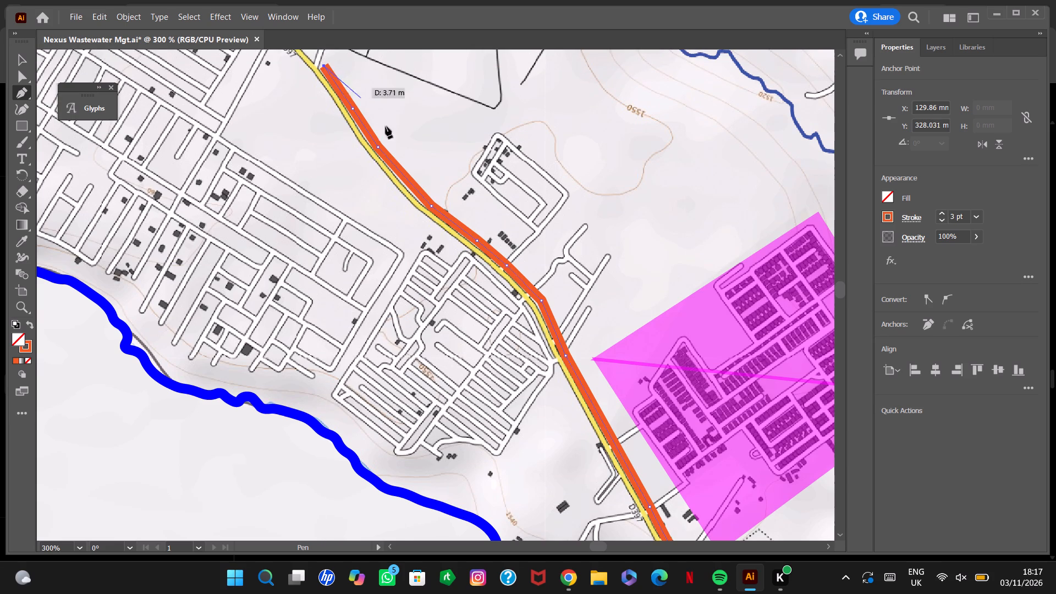
Continue the path north-west along road D397, past the side-road junctions beside the housing grid, to about X 112, Y 312 mm.
{"action": "scroll", "coordinate": [639, 327], "scroll_direction": "down", "scroll_amount": 11, "text": "alt"}
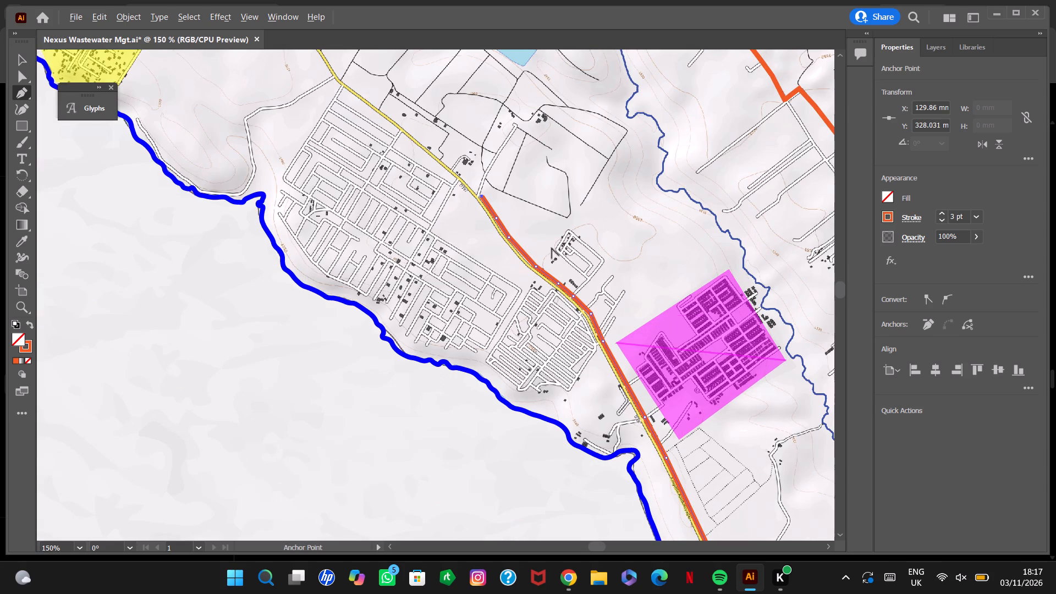
{"action": "scroll", "coordinate": [438, 145], "scroll_direction": "up", "scroll_amount": 9, "text": "alt"}
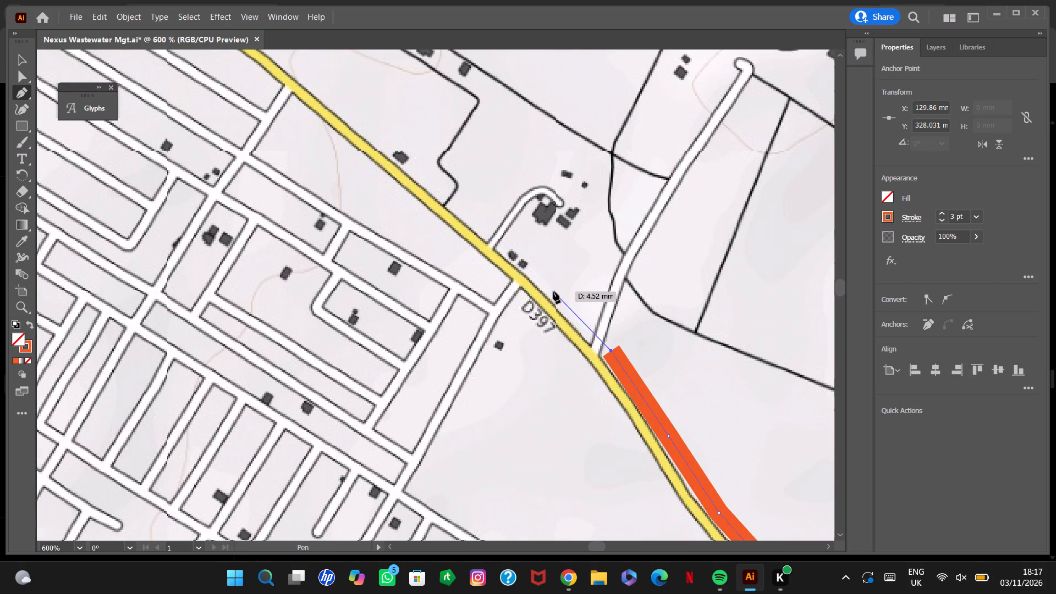
{"action": "left_click", "coordinate": [553, 290]}
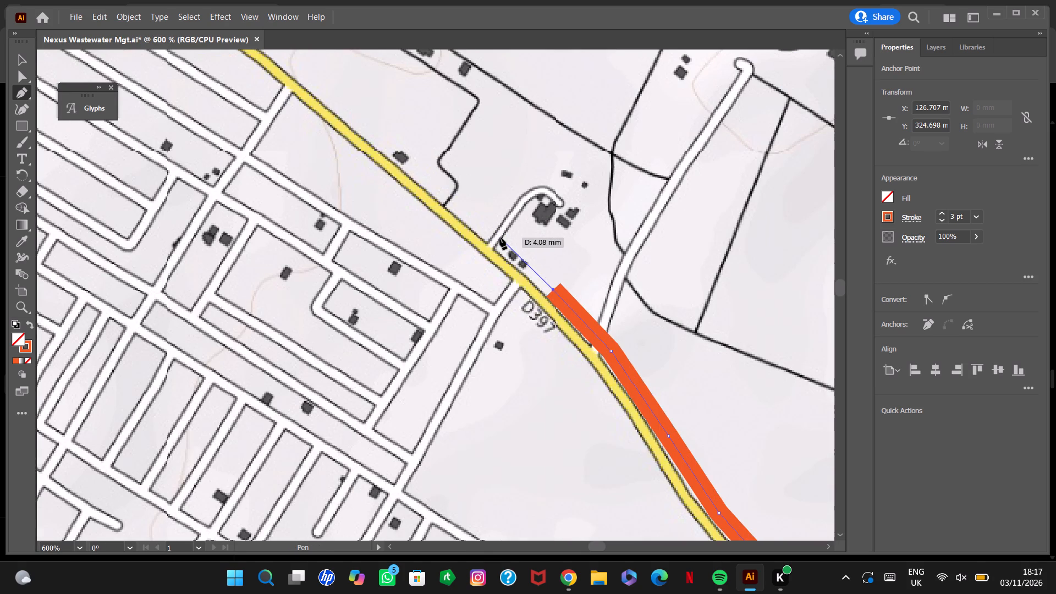
{"action": "left_click", "coordinate": [500, 238]}
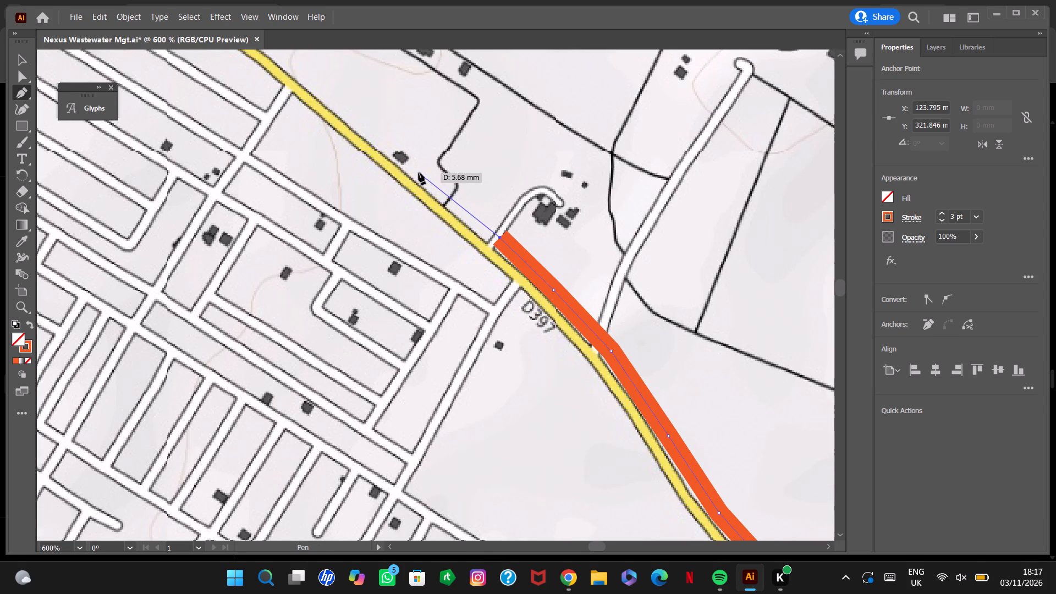
{"action": "left_click", "coordinate": [293, 63]}
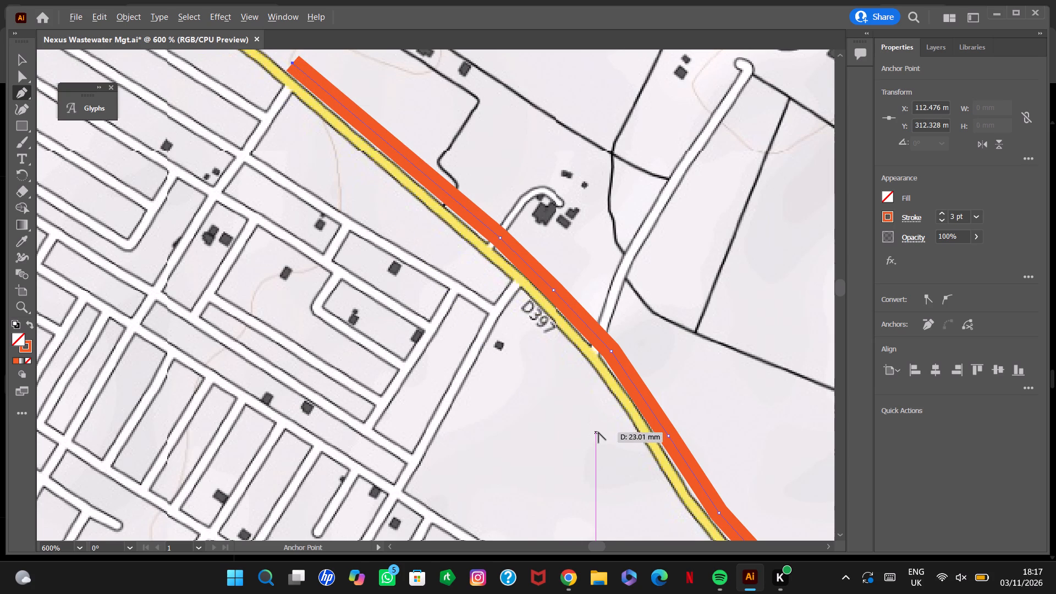
Extend the path along D397 past the housing grid's north-western corner and the road's bends to about X 80, Y 283 mm.
{"action": "scroll", "coordinate": [598, 432], "scroll_direction": "down", "scroll_amount": 5, "text": "alt"}
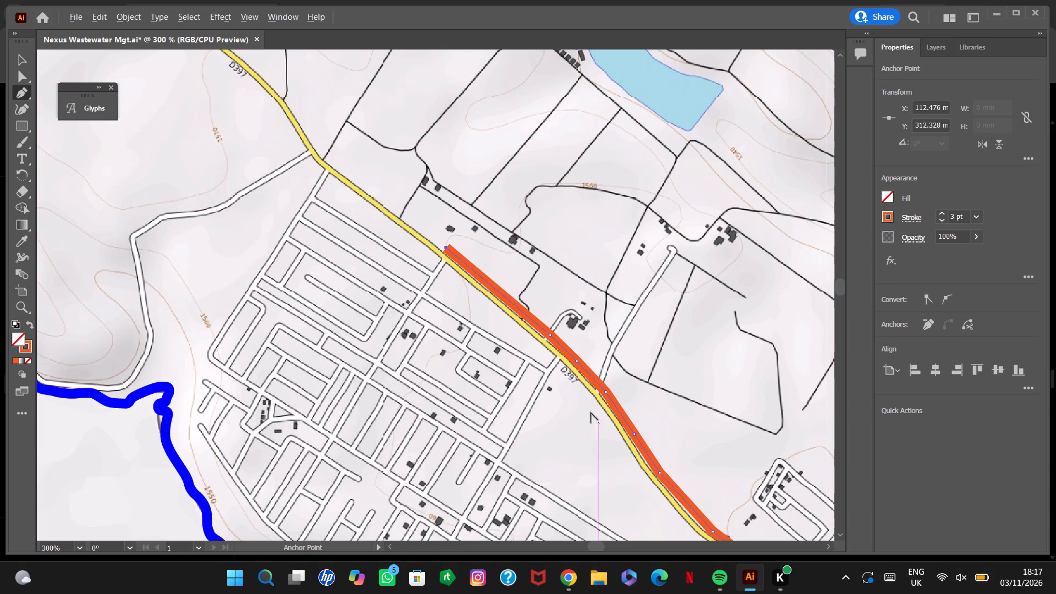
{"action": "left_click", "coordinate": [322, 152]}
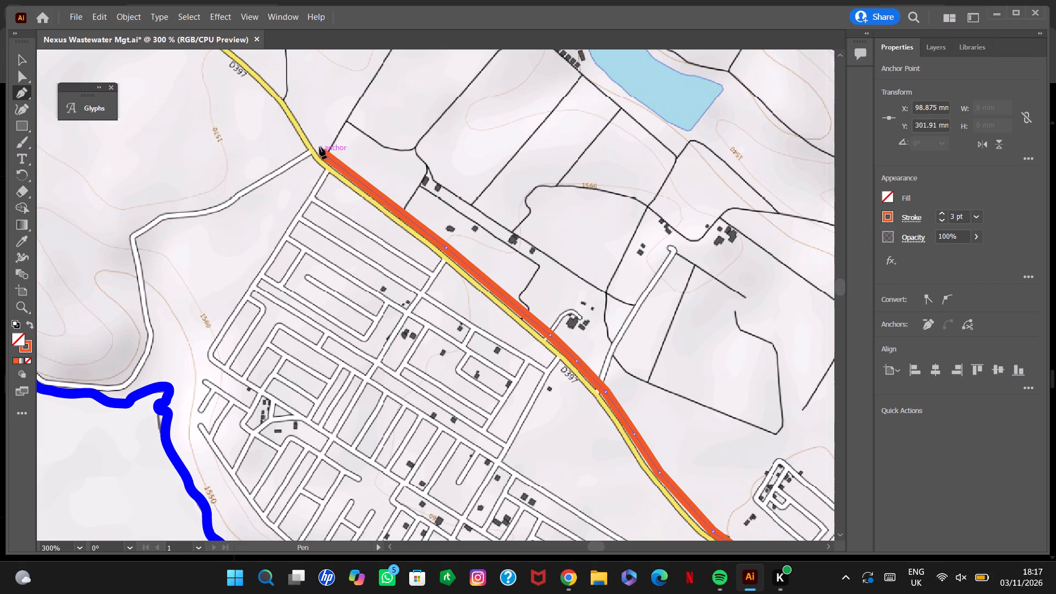
{"action": "left_click", "coordinate": [285, 91]}
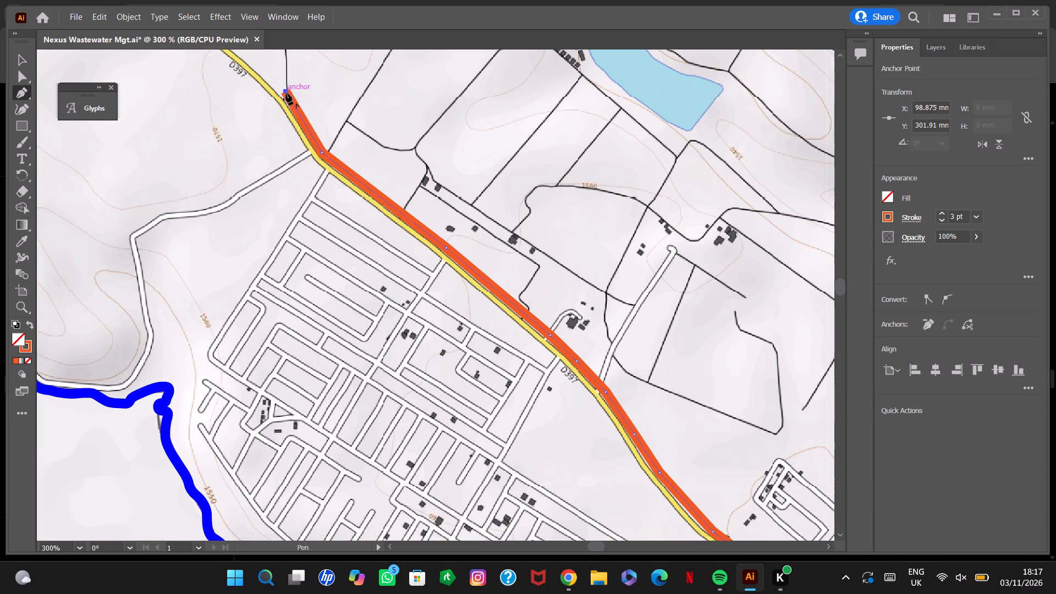
{"action": "scroll", "coordinate": [562, 427], "scroll_direction": "down", "scroll_amount": 6, "text": "alt"}
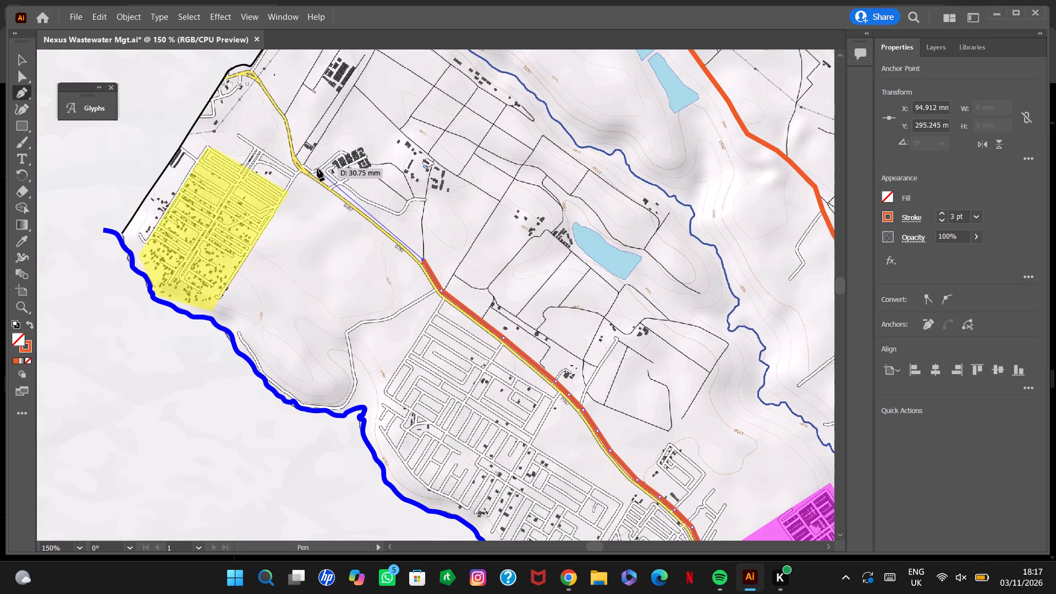
{"action": "scroll", "coordinate": [408, 241], "scroll_direction": "up", "scroll_amount": 11, "text": "alt"}
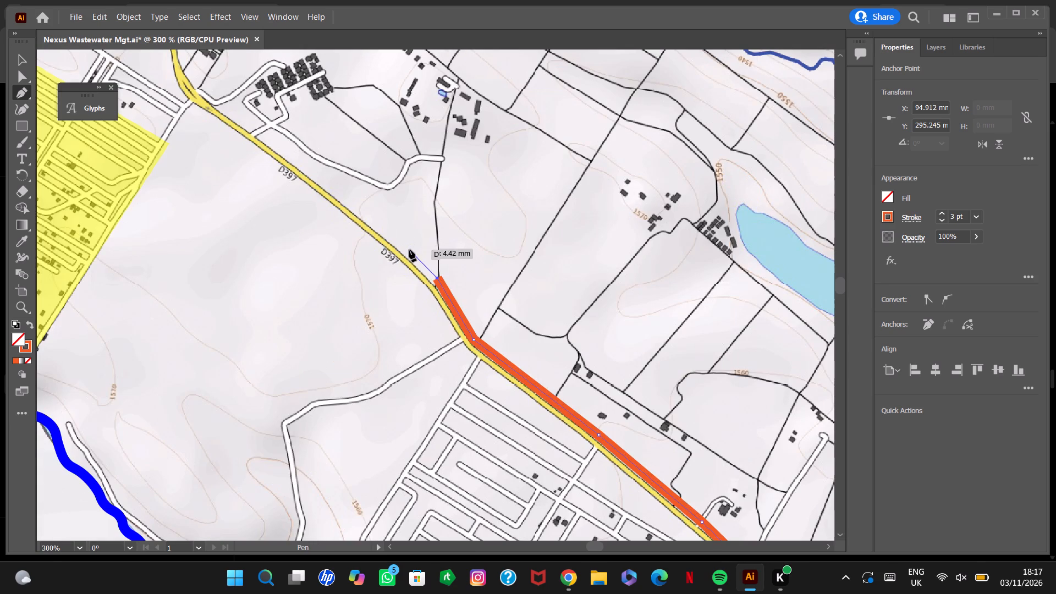
{"action": "left_click", "coordinate": [408, 248]}
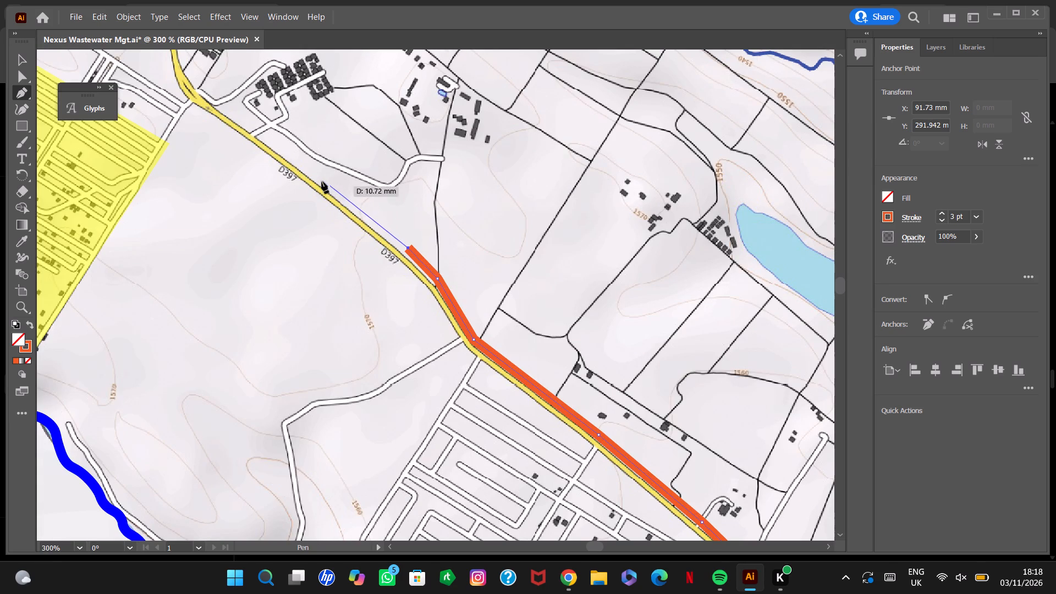
{"action": "left_click", "coordinate": [297, 162]}
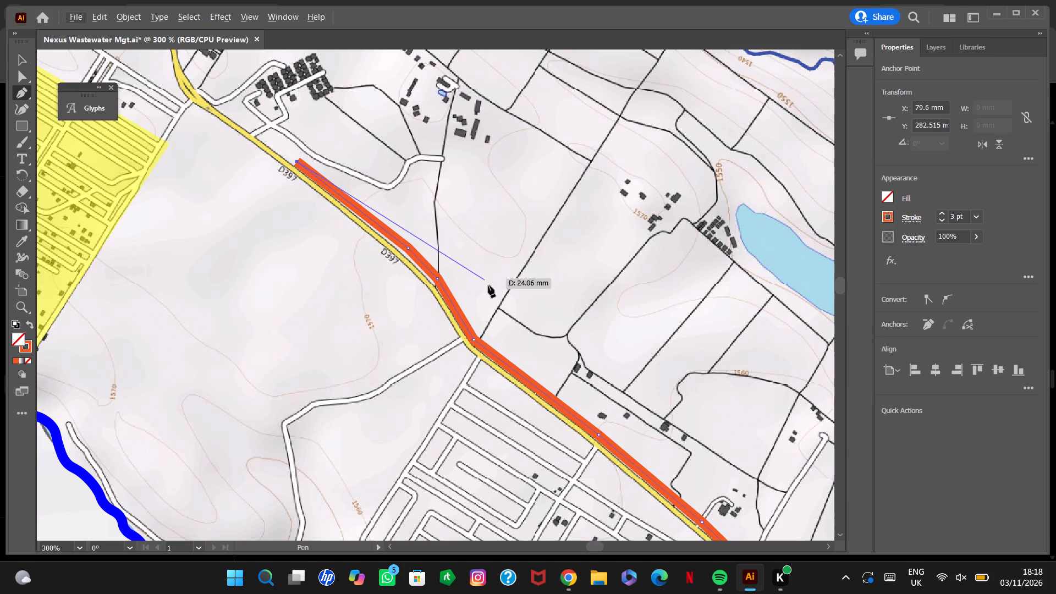
Continue the path along D397 and around the junction bend north-east of the yellow block to about X 66, Y 267 mm.
{"action": "scroll", "coordinate": [599, 389], "scroll_direction": "down", "scroll_amount": 17, "text": "alt"}
{"action": "scroll", "coordinate": [599, 389], "scroll_direction": "up", "scroll_amount": 8, "text": "alt"}
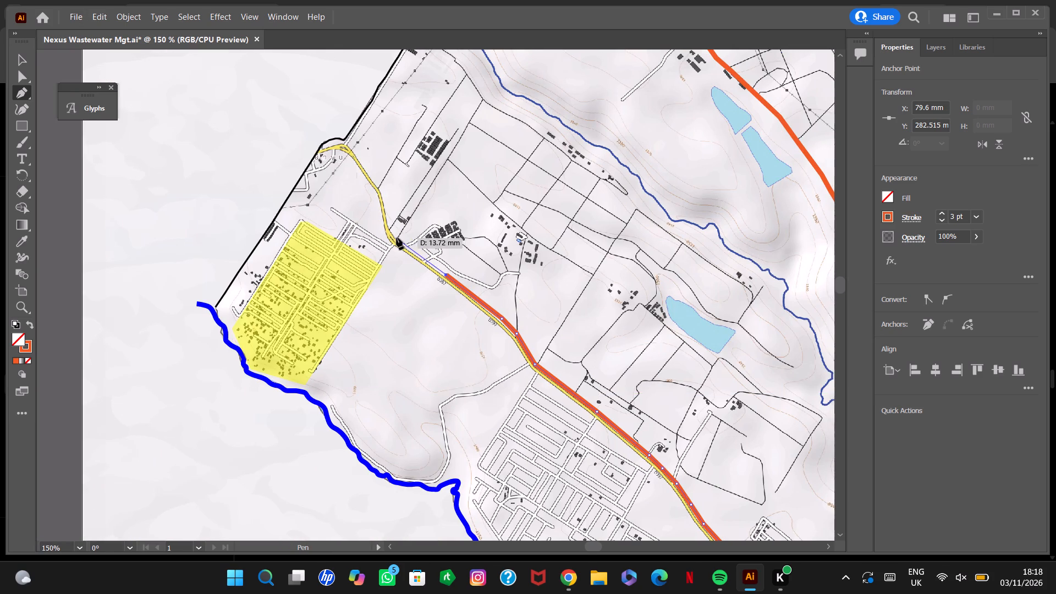
{"action": "scroll", "coordinate": [400, 238], "scroll_direction": "up", "scroll_amount": 9, "text": "alt"}
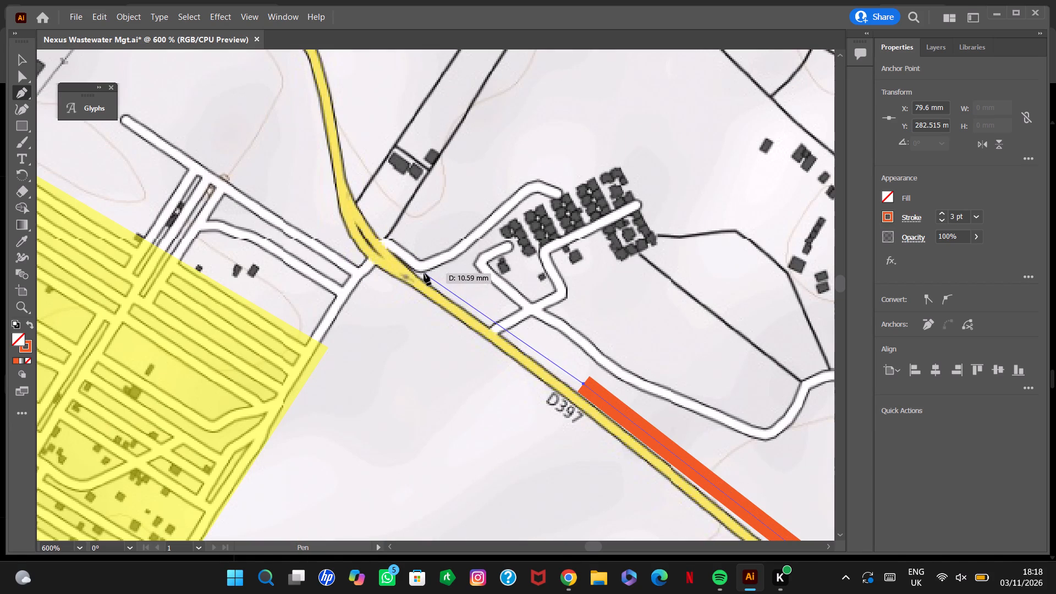
{"action": "left_click", "coordinate": [424, 273]}
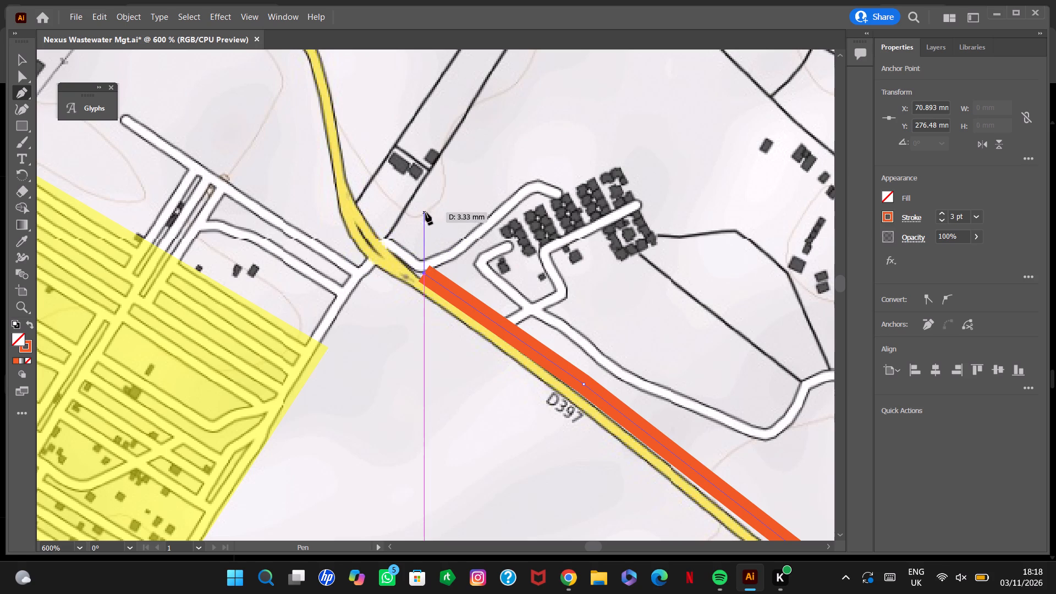
{"action": "left_click", "coordinate": [369, 210]}
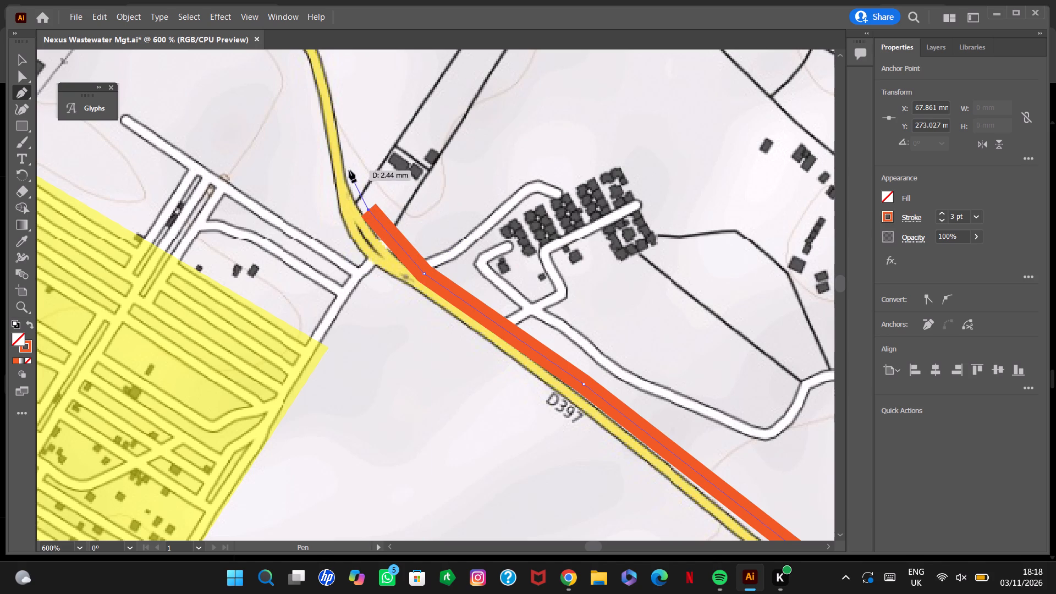
{"action": "left_click", "coordinate": [353, 169]}
{"action": "left_click", "coordinate": [343, 99]}
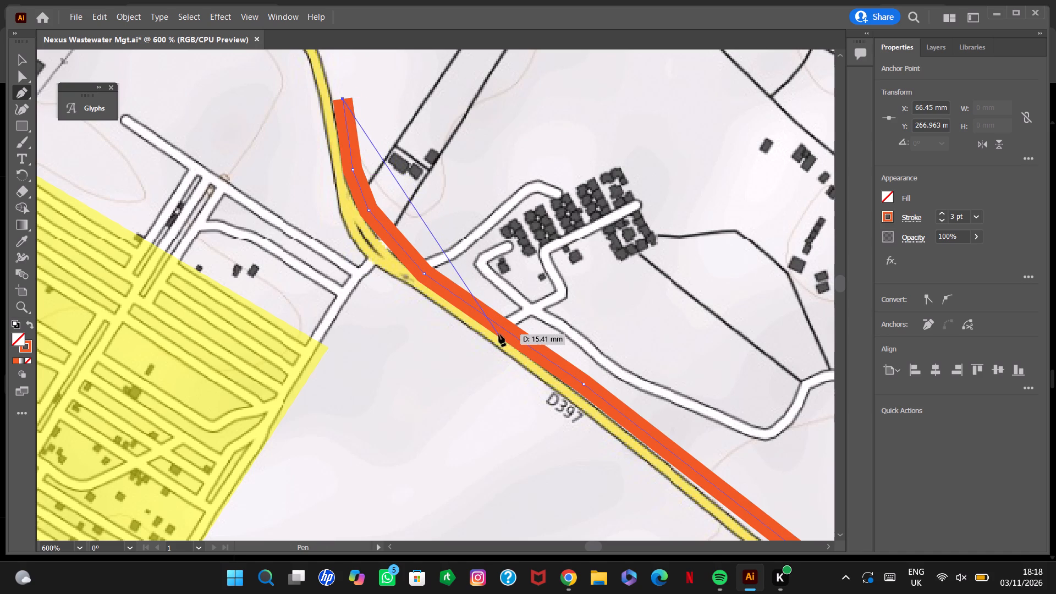
Extend the path around the yellow road's next bend and north-west along its straight stretch to about X 61, Y 258 mm.
{"action": "scroll", "coordinate": [501, 337], "scroll_direction": "down", "scroll_amount": 7, "text": "alt"}
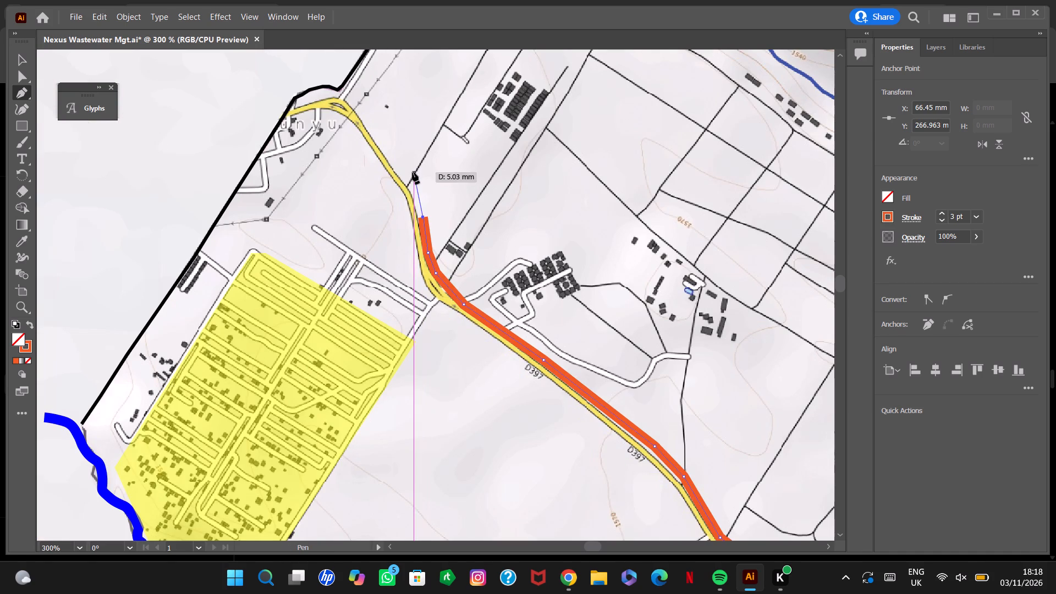
{"action": "scroll", "coordinate": [413, 172], "scroll_direction": "up", "scroll_amount": 9}
{"action": "scroll", "coordinate": [413, 299], "scroll_direction": "up", "scroll_amount": 9, "text": "alt"}
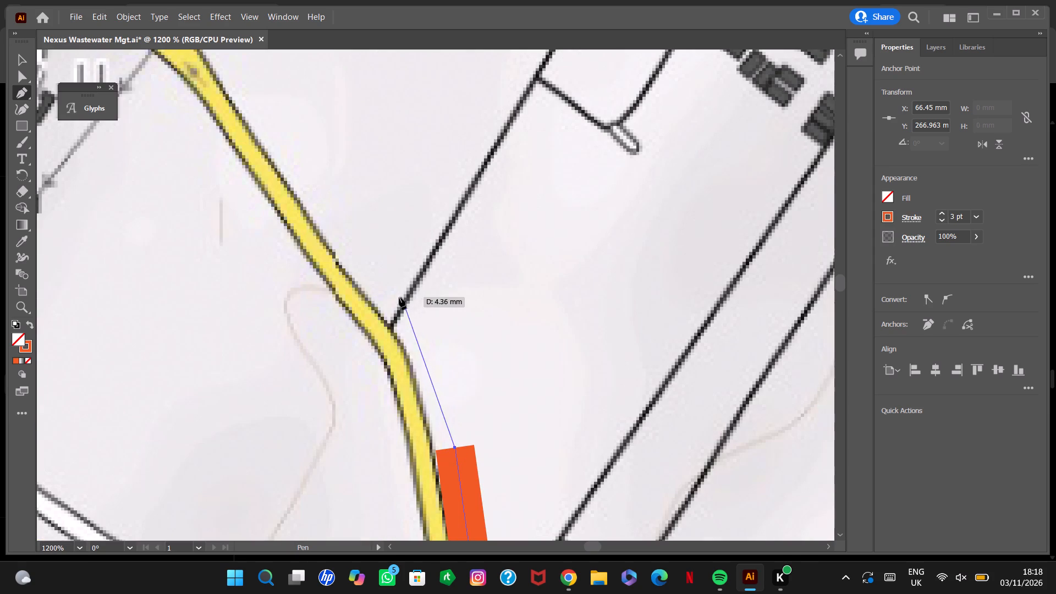
{"action": "left_click", "coordinate": [420, 334]}
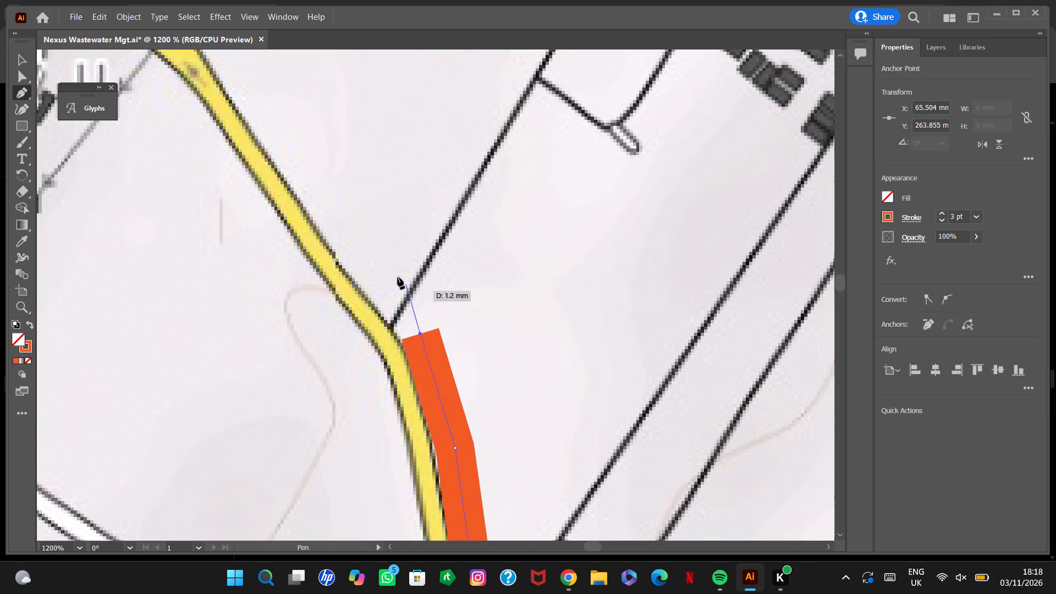
{"action": "left_click", "coordinate": [355, 244]}
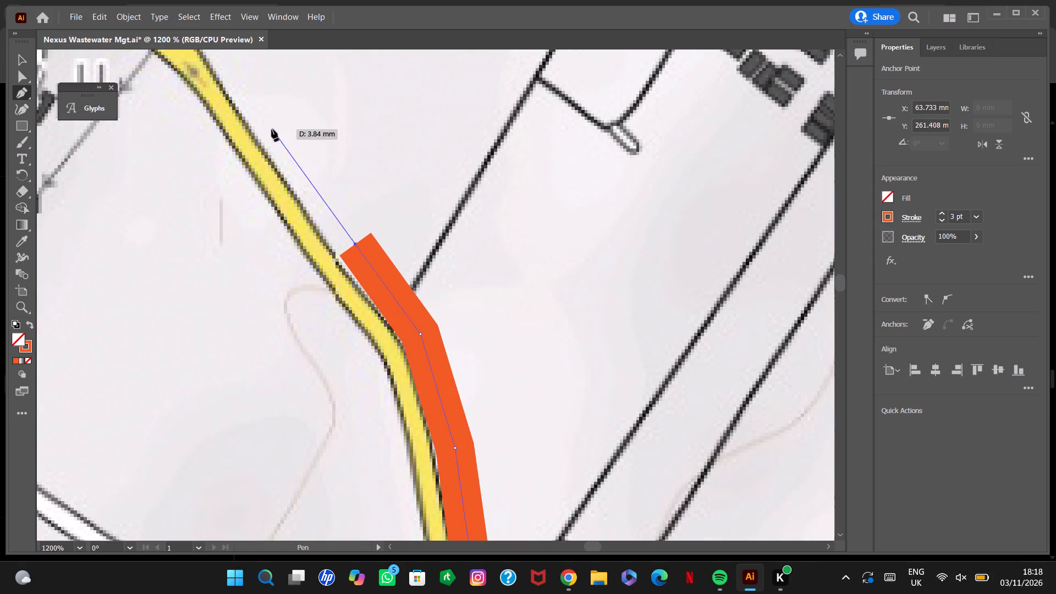
{"action": "left_click", "coordinate": [267, 129]}
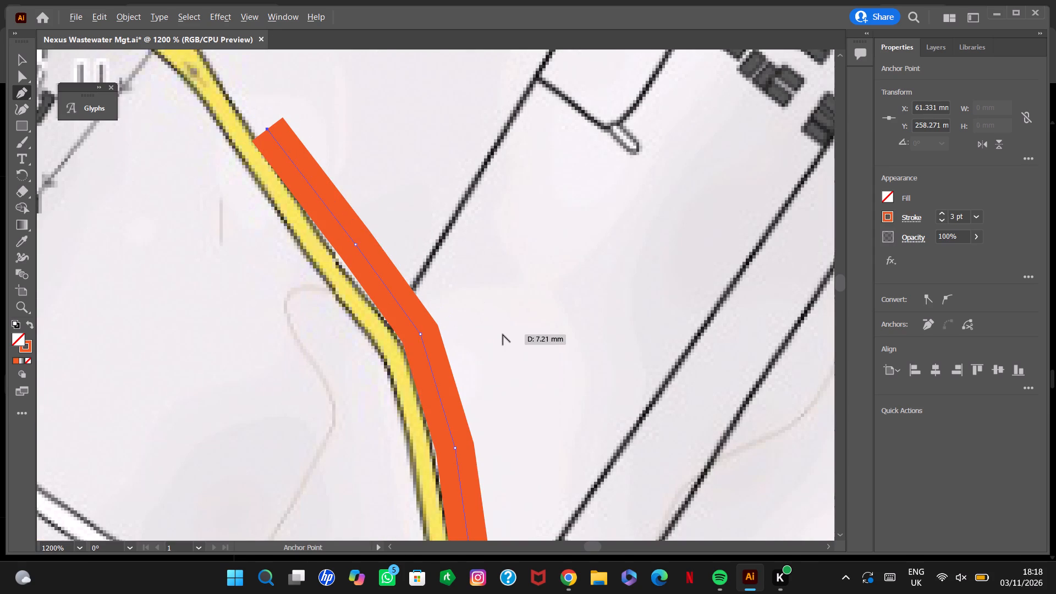
Finish the path around the road's final curve at the black ward boundary, ending near X 53, Y 254 mm, and deselect it.
{"action": "scroll", "coordinate": [503, 334], "scroll_direction": "down", "scroll_amount": 7, "text": "alt"}
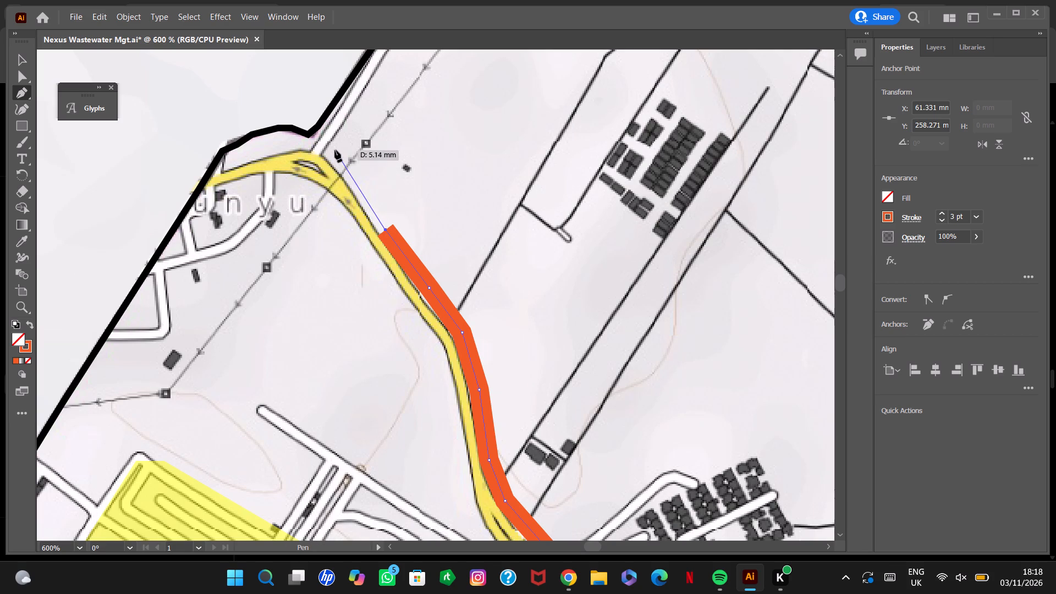
{"action": "left_click", "coordinate": [335, 150]}
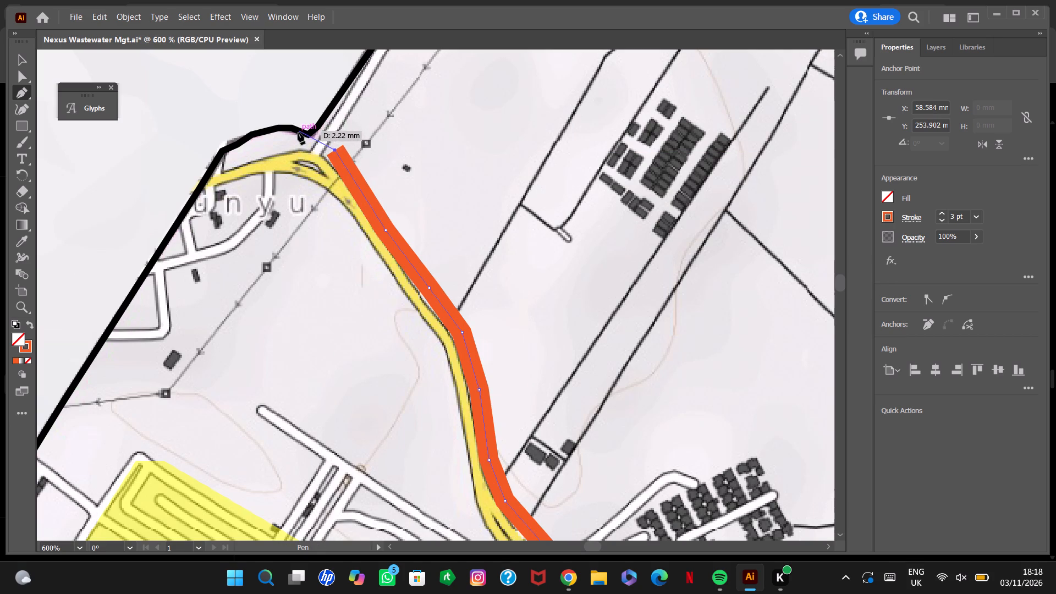
{"action": "left_click", "coordinate": [298, 133]}
{"action": "left_click", "coordinate": [265, 142]}
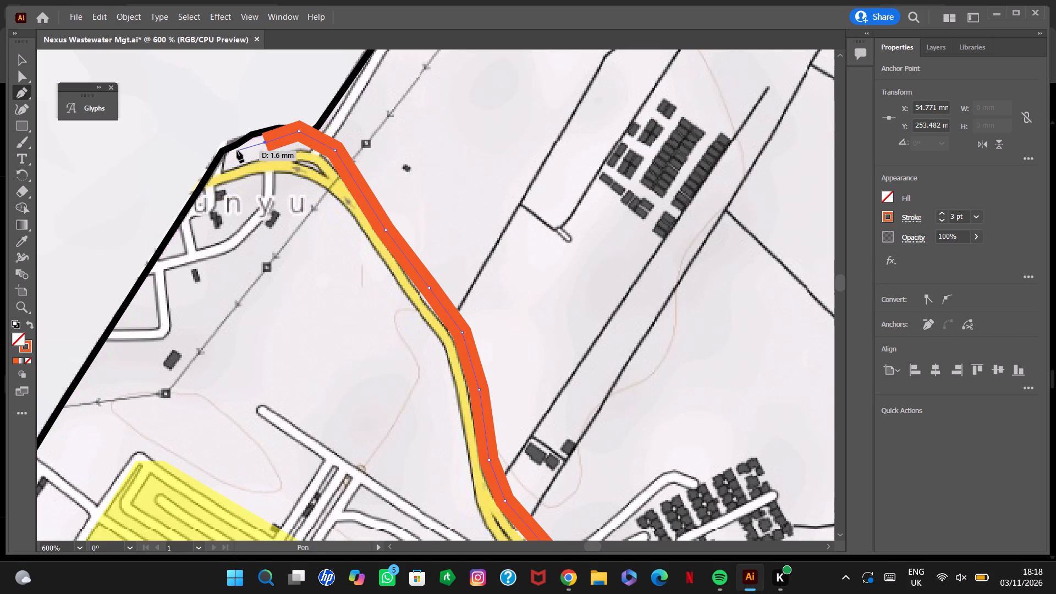
{"action": "left_click", "coordinate": [237, 151]}
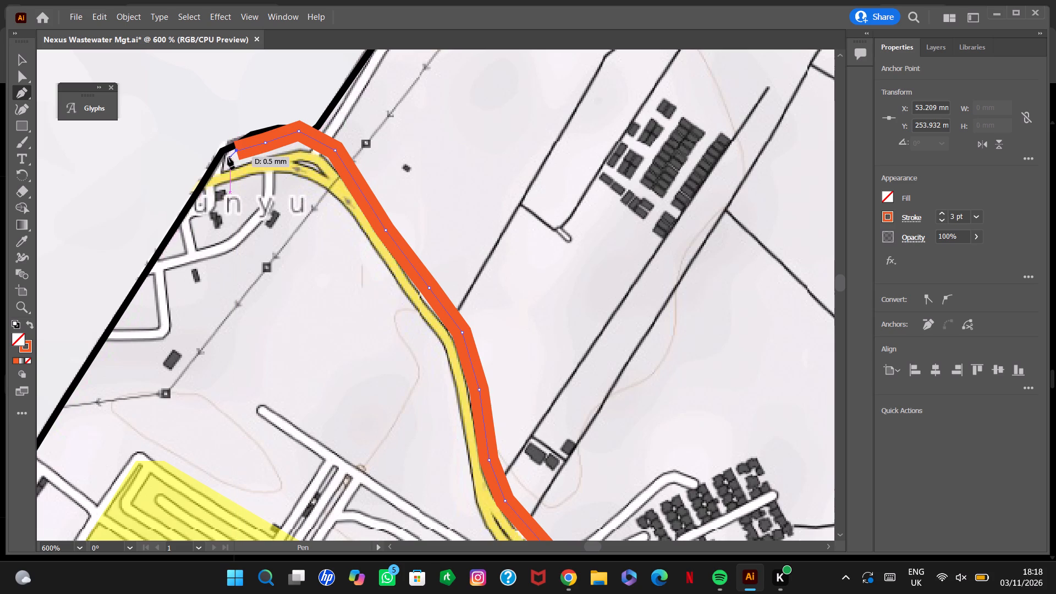
{"action": "key", "text": "v"}
{"action": "scroll", "coordinate": [280, 153], "scroll_direction": "down", "scroll_amount": 11, "text": "alt"}
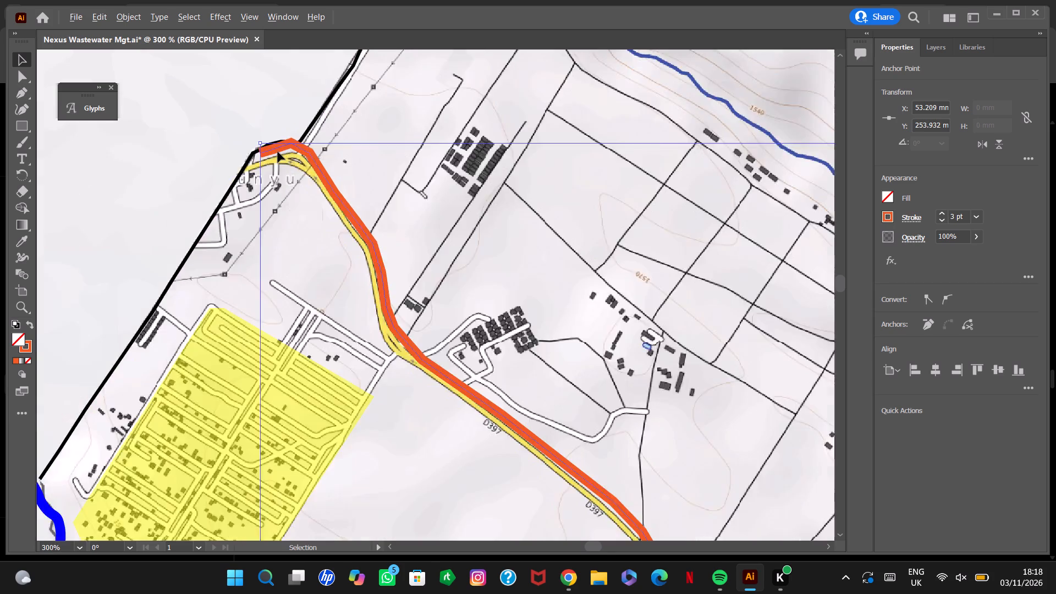
{"action": "scroll", "coordinate": [278, 152], "scroll_direction": "down", "scroll_amount": 14, "text": "alt"}
{"action": "scroll", "coordinate": [277, 160], "scroll_direction": "down", "scroll_amount": 19, "text": "alt"}
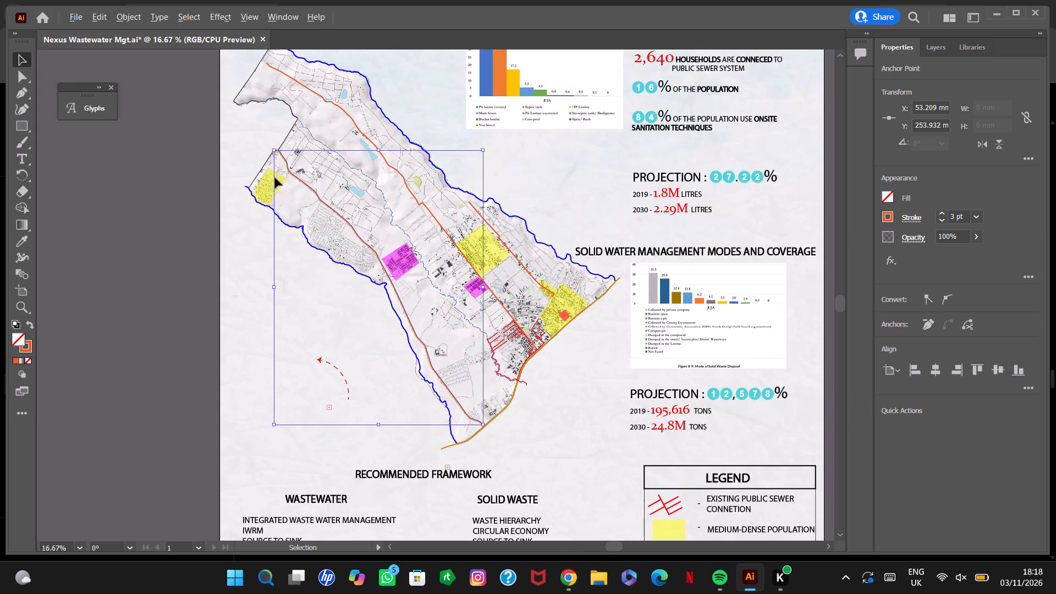
{"action": "left_click", "coordinate": [201, 358]}
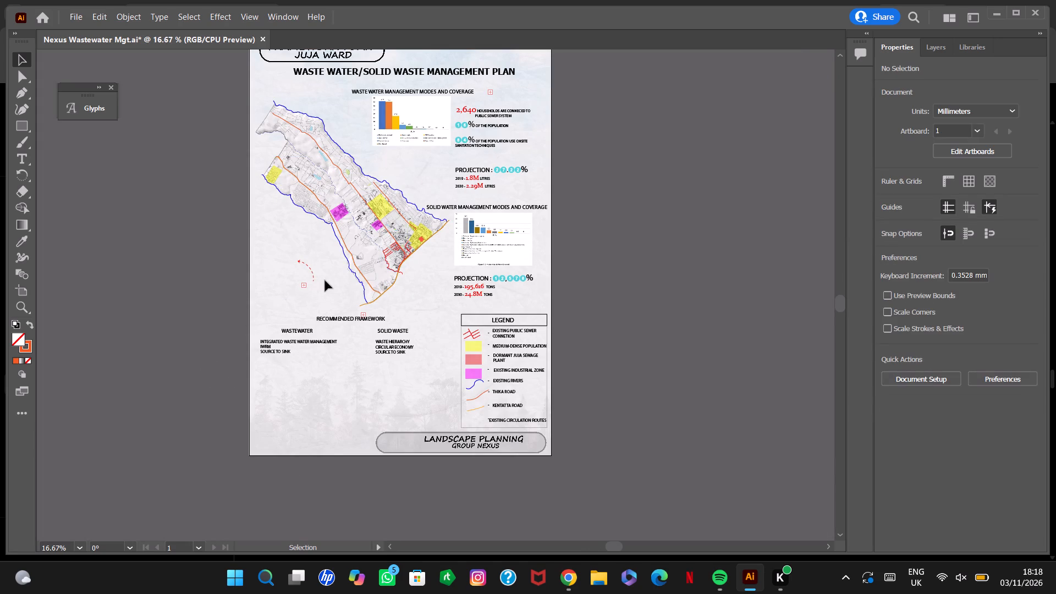
{"action": "scroll", "coordinate": [356, 230], "scroll_direction": "up", "scroll_amount": 6, "text": "alt"}
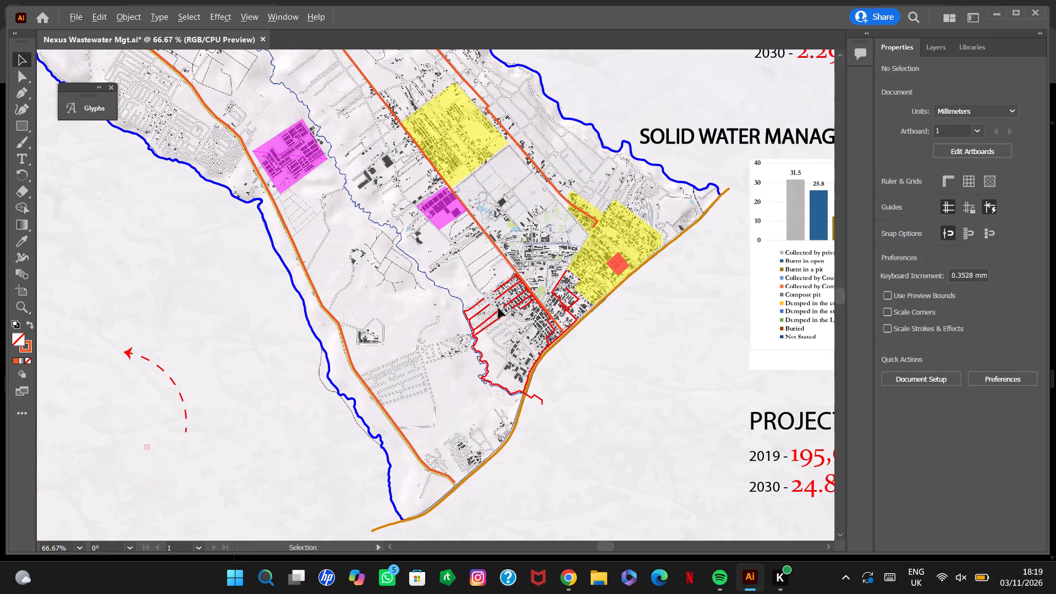
Examine the drawn orange-red road lines and surrounding streets around the JKUAT campus, the yellow blocks and the magenta block.
{"action": "scroll", "coordinate": [468, 257], "scroll_direction": "up", "scroll_amount": 1}
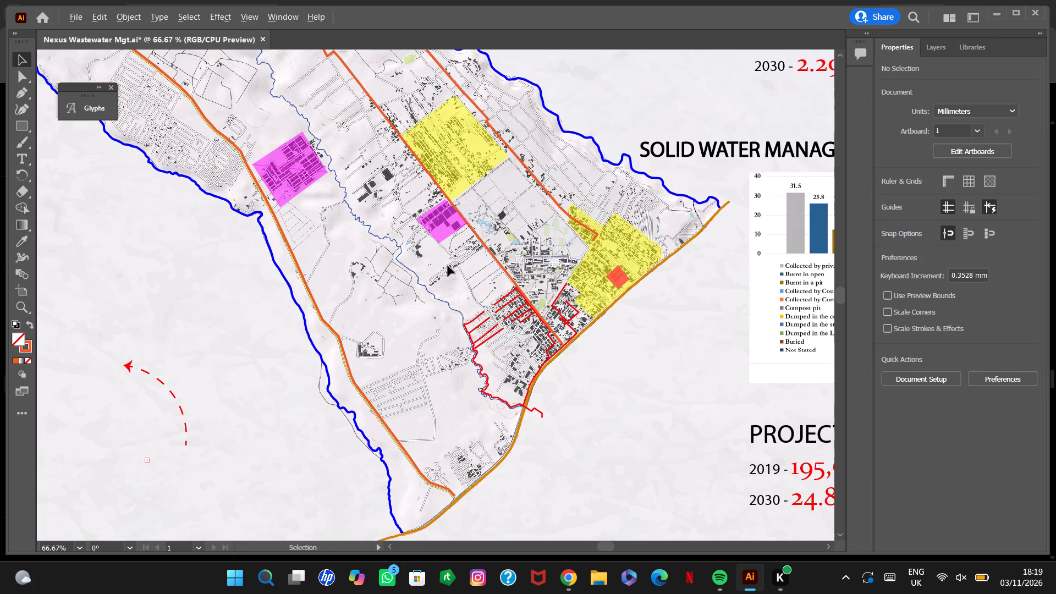
{"action": "scroll", "coordinate": [430, 226], "scroll_direction": "up", "scroll_amount": 1, "text": "alt"}
{"action": "scroll", "coordinate": [582, 287], "scroll_direction": "up", "scroll_amount": 7, "text": "alt"}
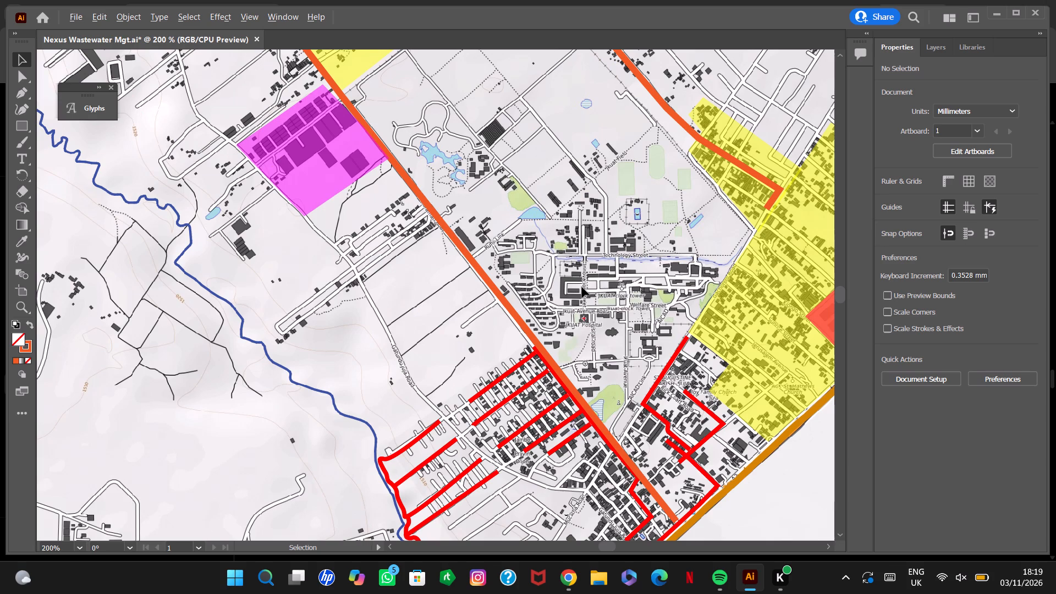
{"action": "scroll", "coordinate": [626, 277], "scroll_direction": "up", "scroll_amount": 3, "text": "alt"}
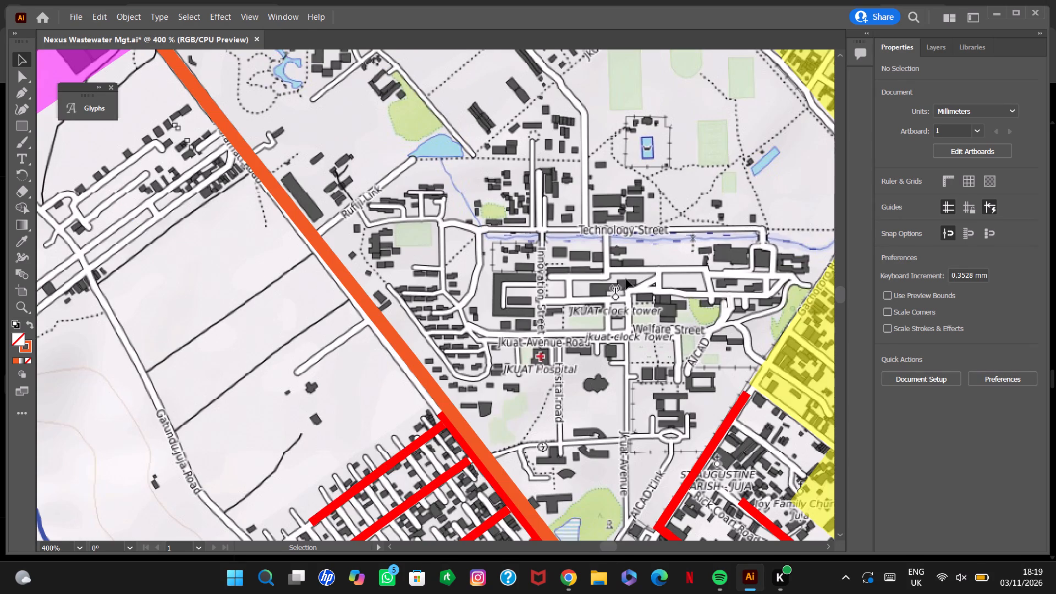
{"action": "scroll", "coordinate": [419, 336], "scroll_direction": "down", "scroll_amount": 5, "text": "alt"}
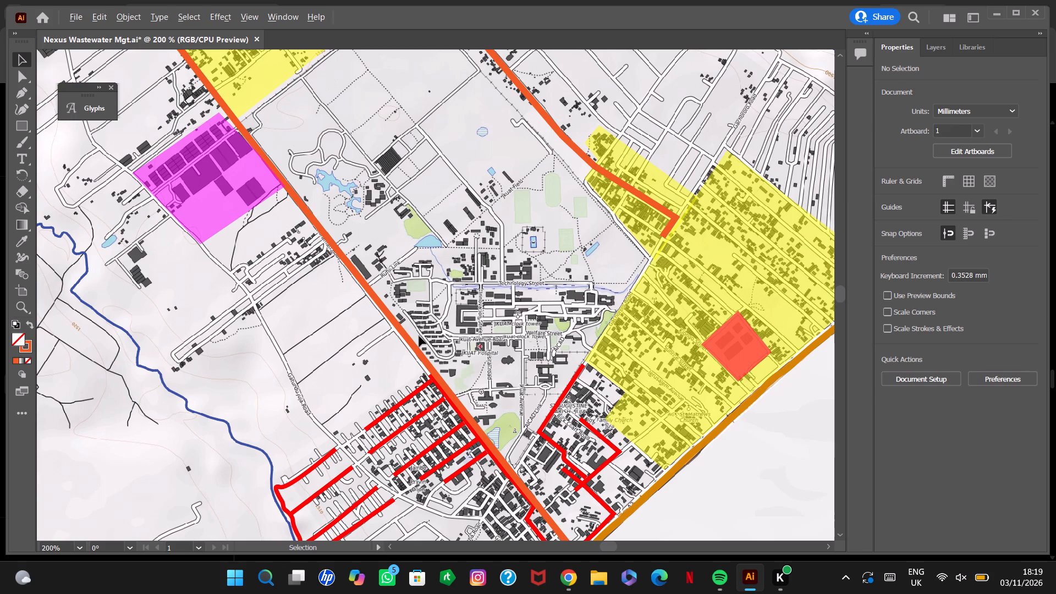
{"action": "scroll", "coordinate": [566, 374], "scroll_direction": "up", "scroll_amount": 3}
{"action": "scroll", "coordinate": [567, 375], "scroll_direction": "down", "scroll_amount": 7}
{"action": "scroll", "coordinate": [567, 376], "scroll_direction": "up", "scroll_amount": 6}
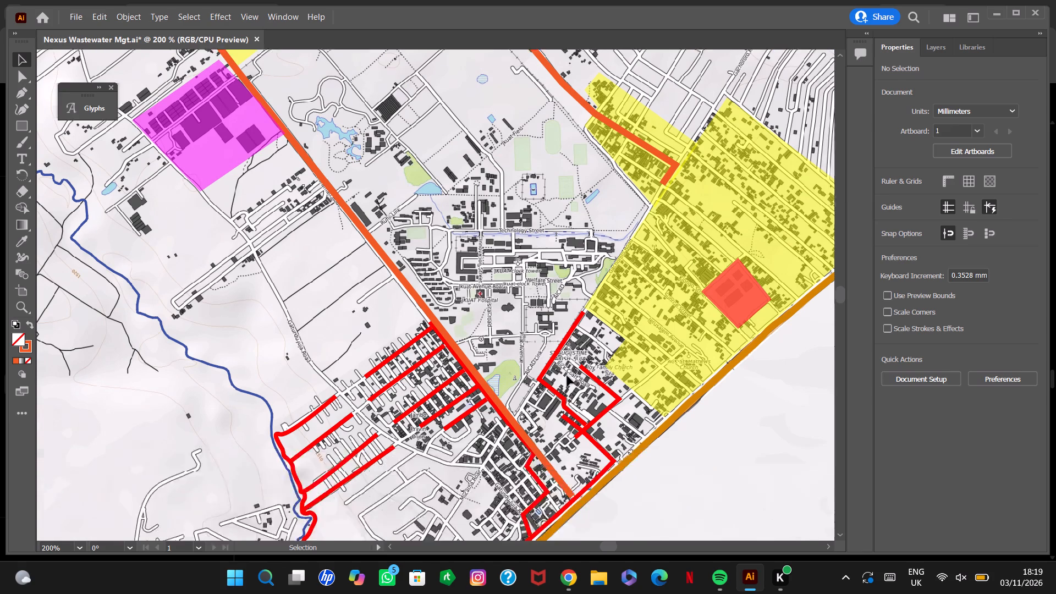
{"action": "scroll", "coordinate": [520, 372], "scroll_direction": "up", "scroll_amount": 14}
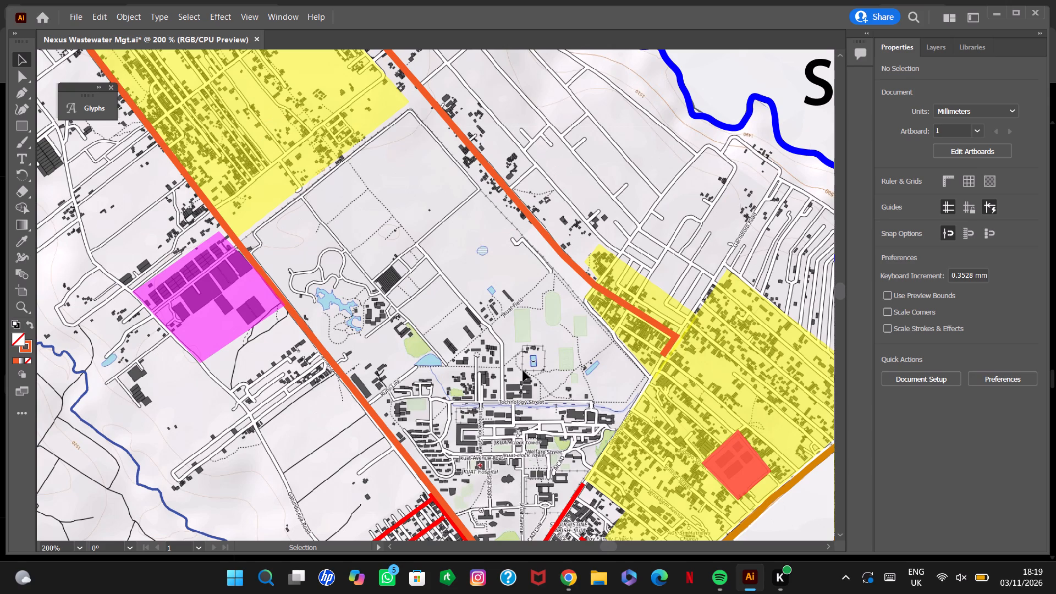
{"action": "scroll", "coordinate": [523, 371], "scroll_direction": "up", "scroll_amount": 6}
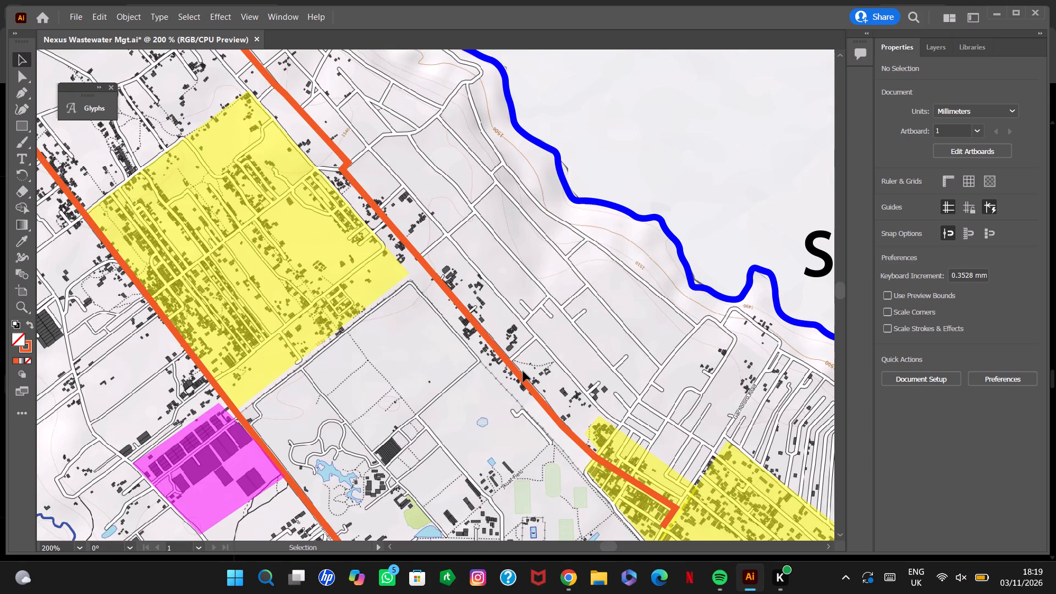
{"action": "scroll", "coordinate": [523, 372], "scroll_direction": "down", "scroll_amount": 9}
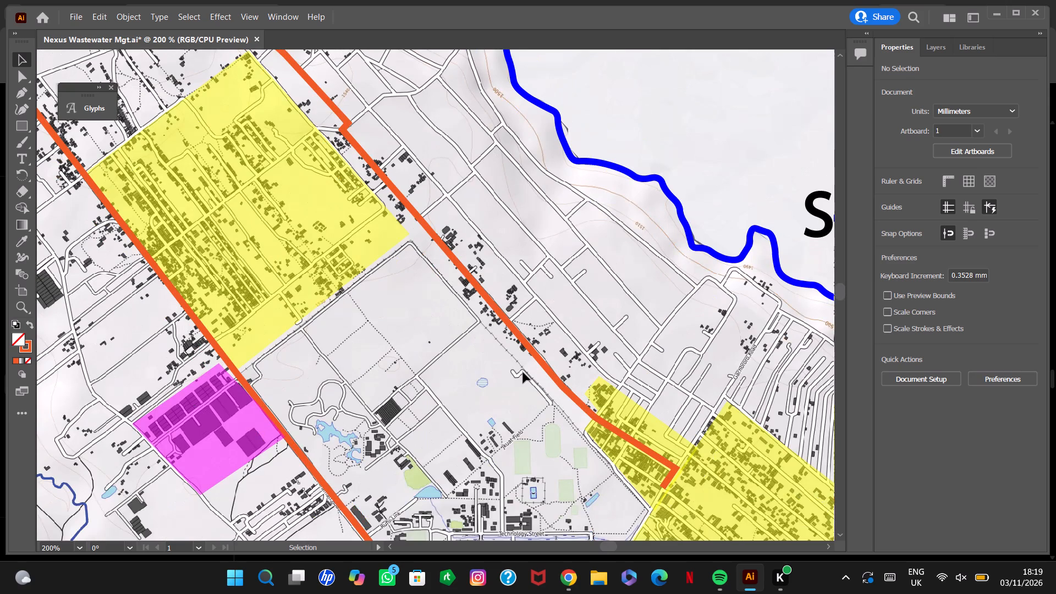
{"action": "scroll", "coordinate": [523, 372], "scroll_direction": "down", "scroll_amount": 11, "text": "alt"}
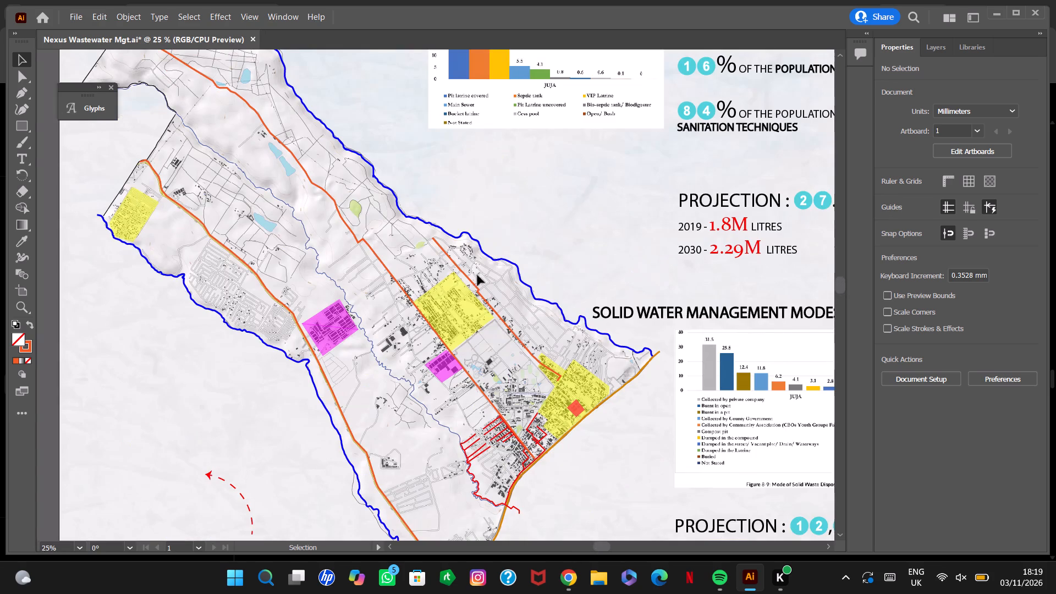
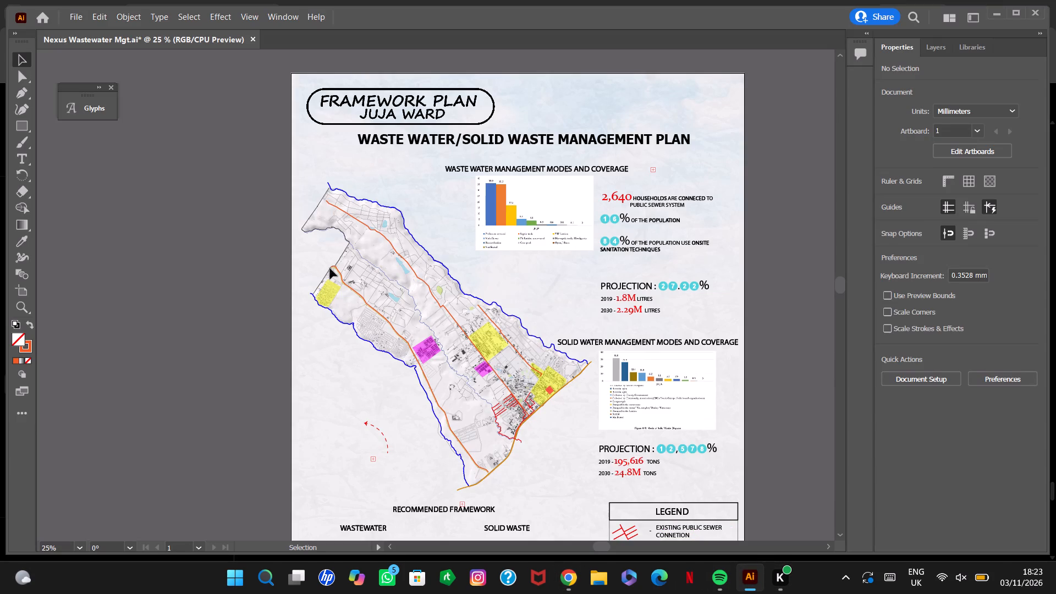
{"action": "scroll", "coordinate": [499, 410], "scroll_direction": "up", "scroll_amount": 15, "text": "alt"}
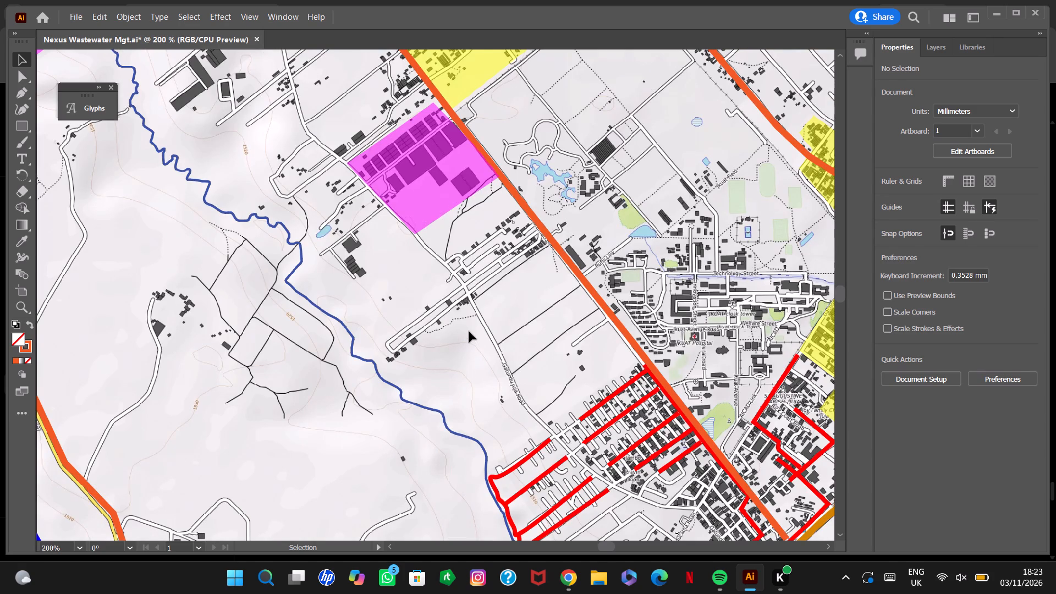
{"action": "scroll", "coordinate": [470, 332], "scroll_direction": "down", "scroll_amount": 3, "text": "alt"}
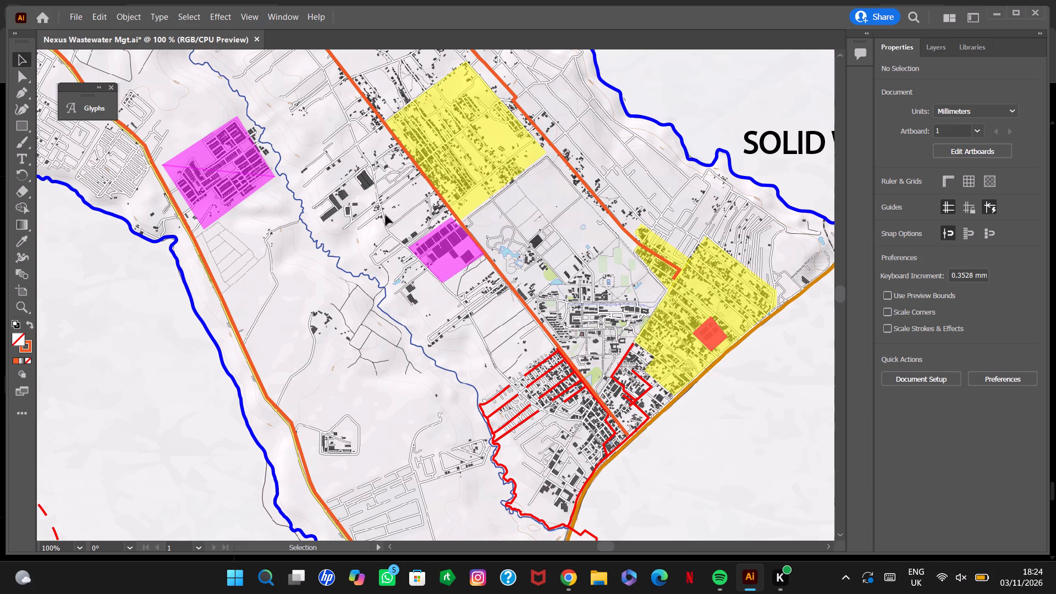
{"action": "scroll", "coordinate": [353, 229], "scroll_direction": "up", "scroll_amount": 11}
{"action": "scroll", "coordinate": [312, 201], "scroll_direction": "up", "scroll_amount": 2}
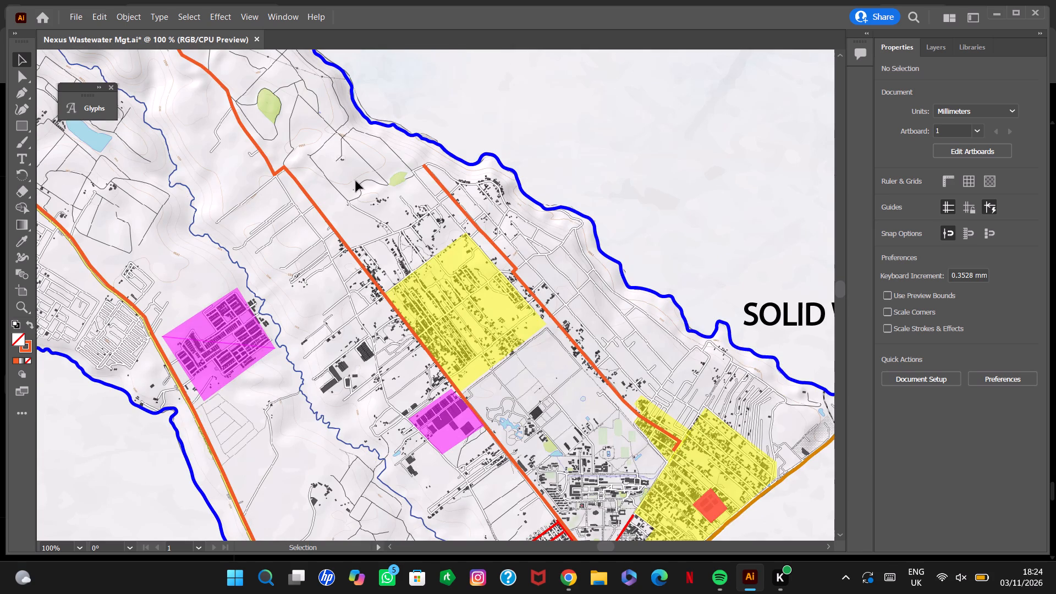
{"action": "left_click", "coordinate": [20, 95]}
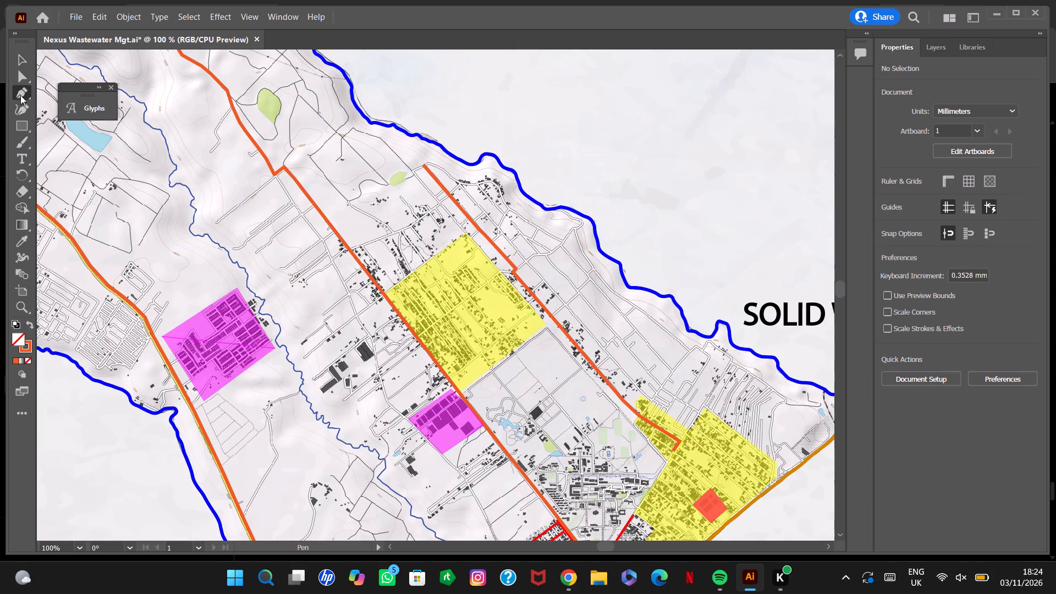
{"action": "scroll", "coordinate": [238, 200], "scroll_direction": "up", "scroll_amount": 11, "text": "alt"}
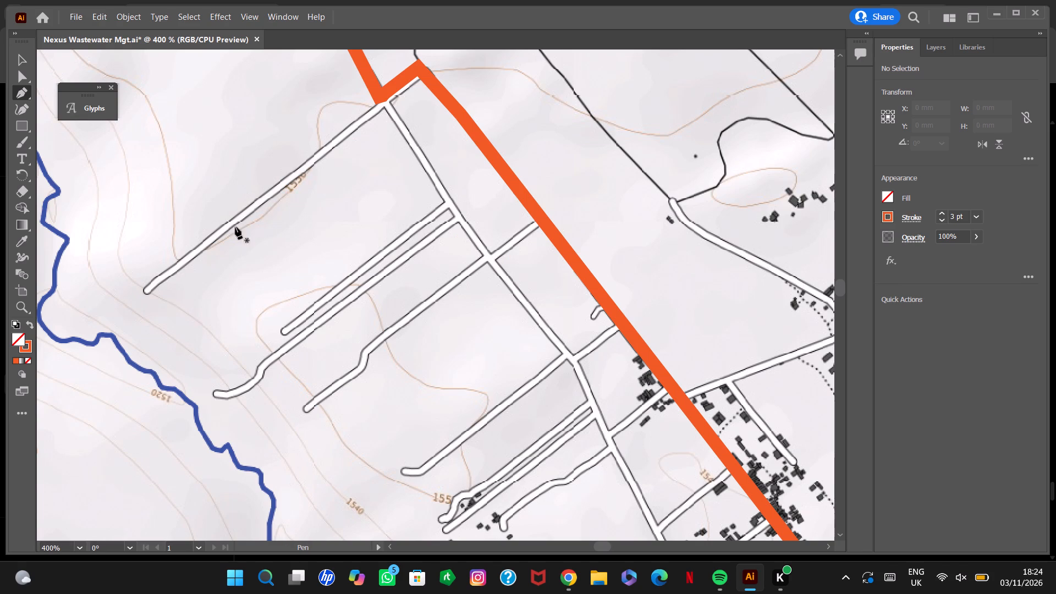
{"action": "left_click", "coordinate": [145, 290]}
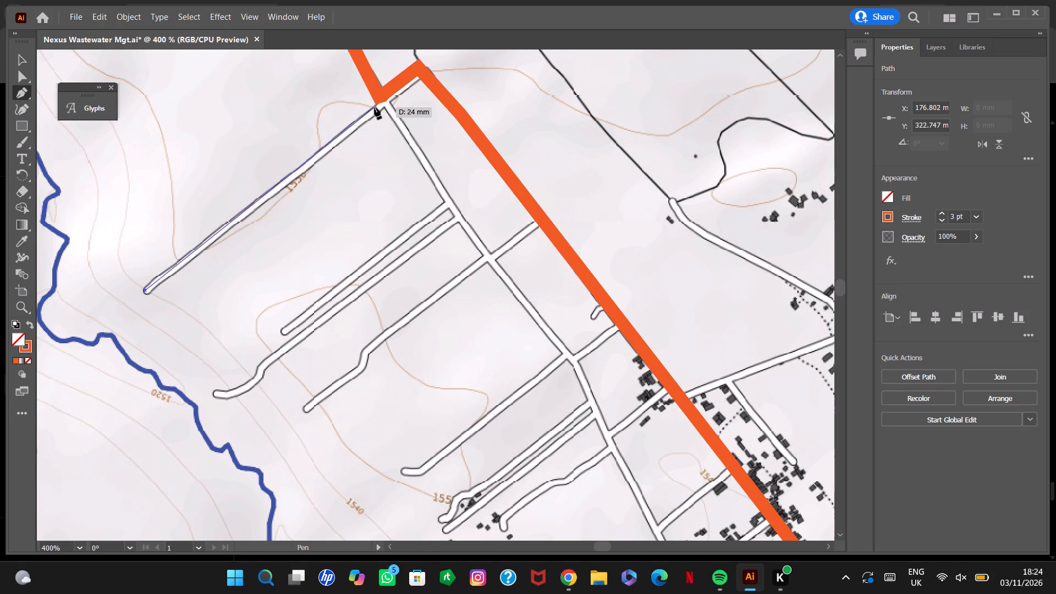
{"action": "left_click", "coordinate": [379, 105]}
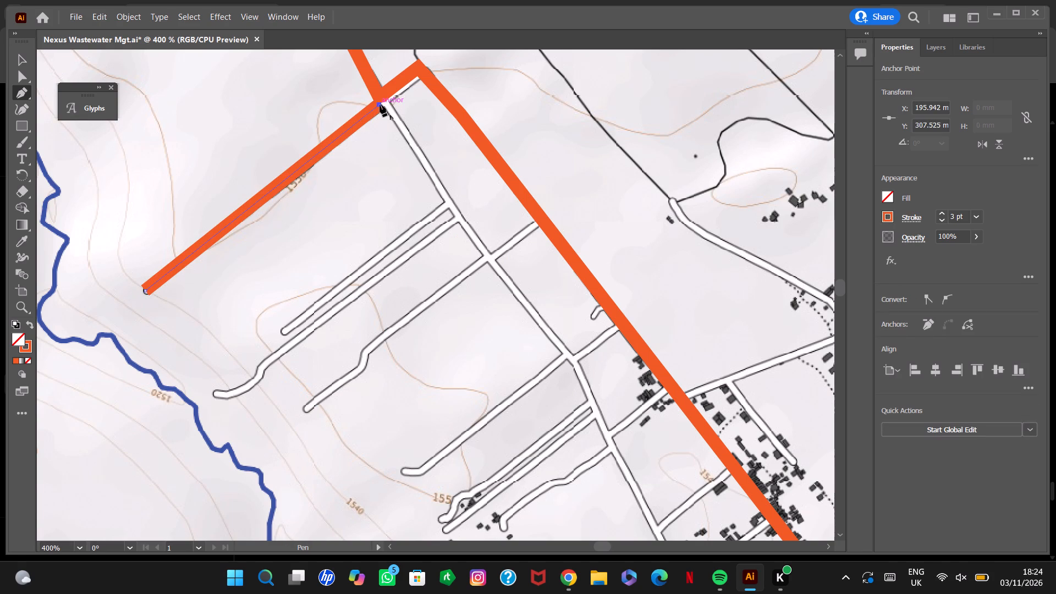
{"action": "type", "text": "vv"}
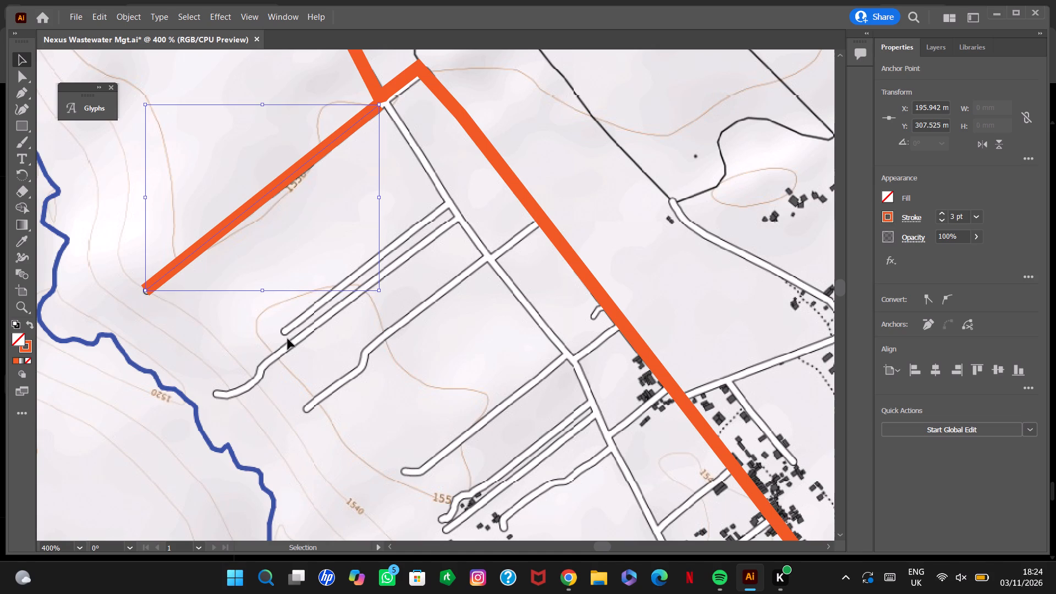
Draw an orange-red 3 pt line along the side street from about X 190, Y 332 mm to the main road at X 209, Y 317 mm.
{"action": "left_click", "coordinate": [23, 95]}
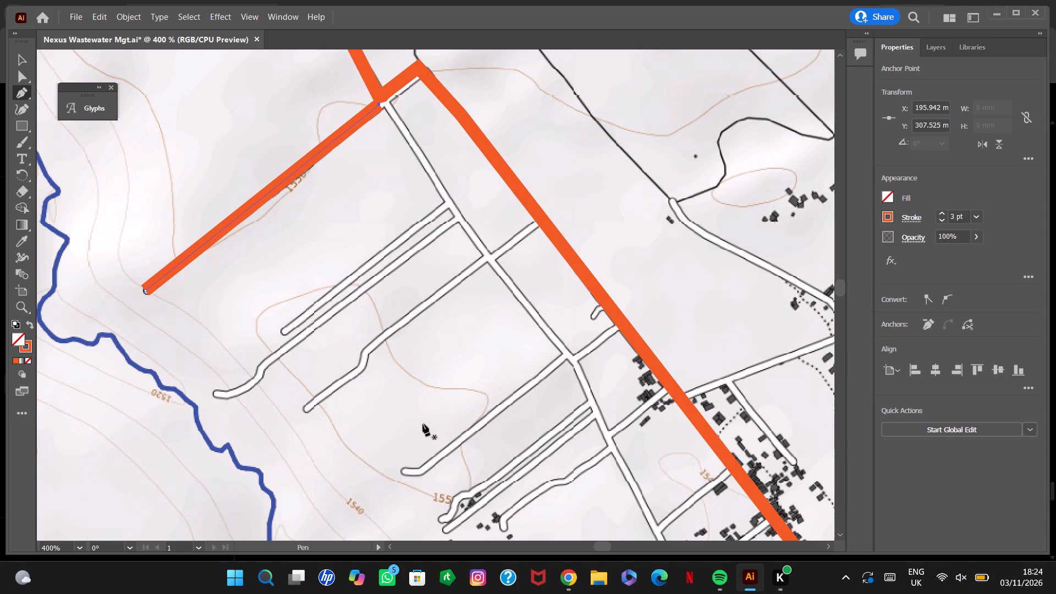
{"action": "left_click", "coordinate": [304, 406]}
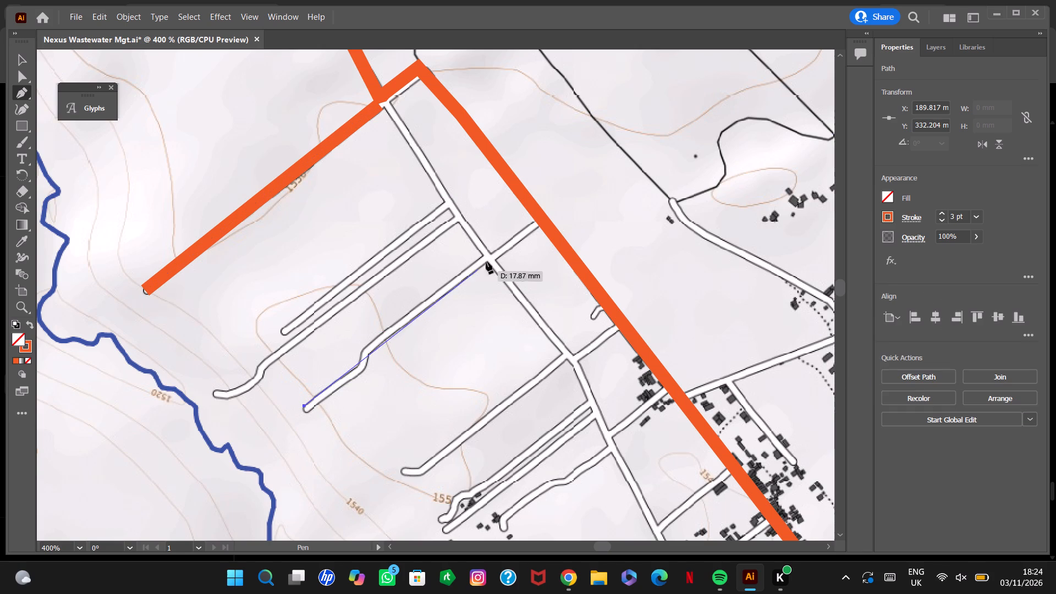
{"action": "left_click", "coordinate": [537, 223]}
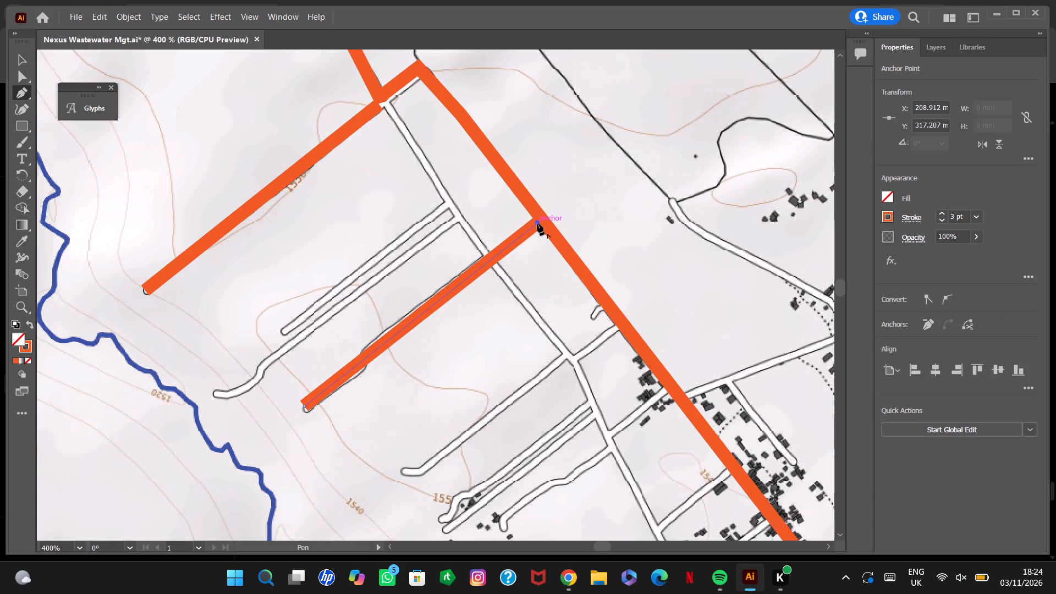
{"action": "key", "text": "v"}
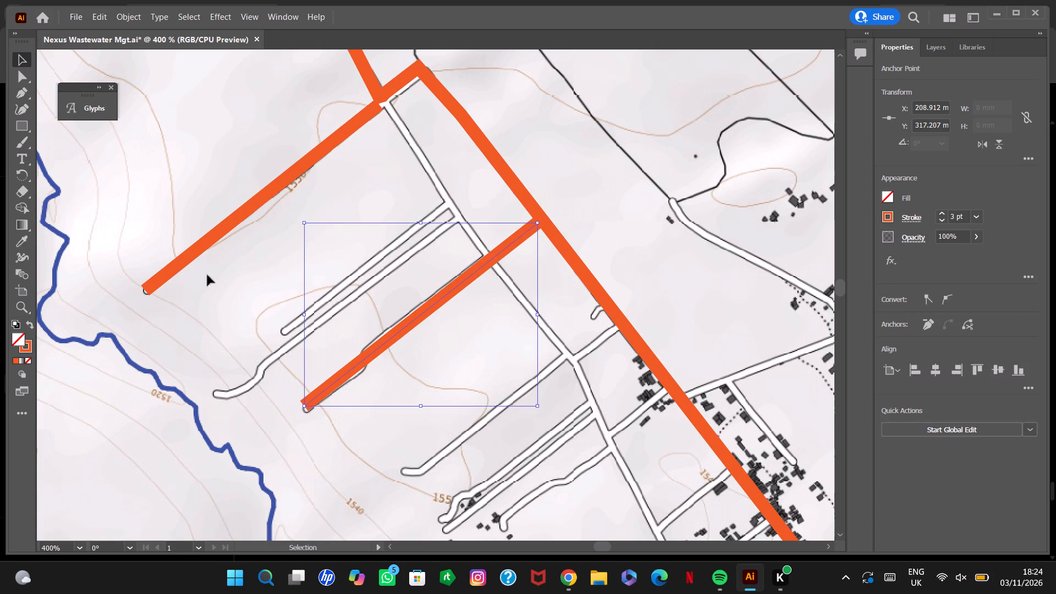
Draw a bent line along the paired side streets from about X 188, Y 327 mm via X 202, Y 316 mm to the adjacent line at X 205, Y 320 mm.
{"action": "left_click", "coordinate": [14, 90]}
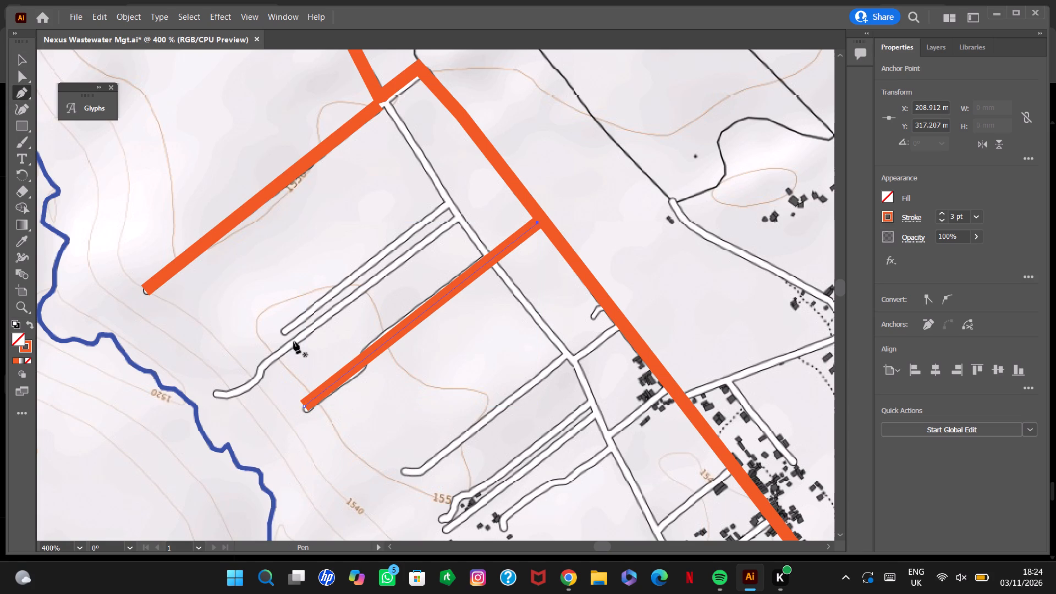
{"action": "left_click", "coordinate": [285, 337]}
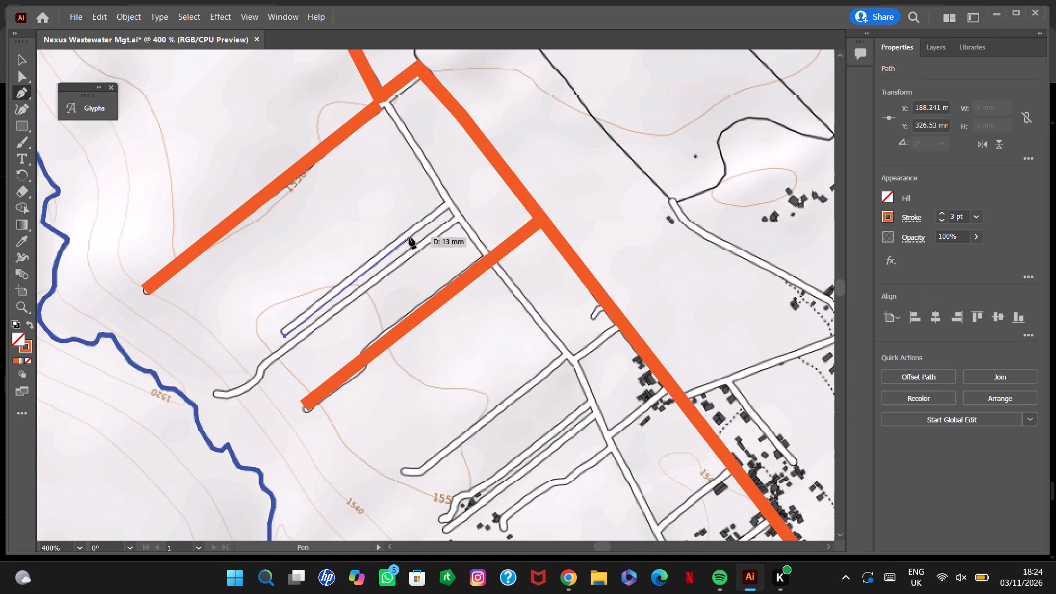
{"action": "left_click", "coordinate": [454, 208]}
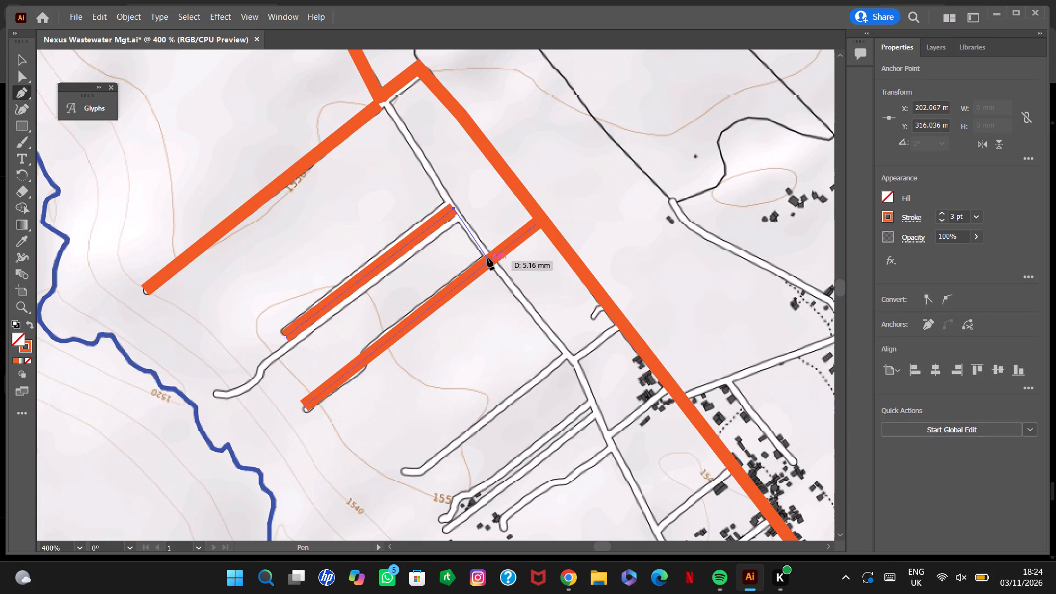
{"action": "left_click", "coordinate": [486, 254]}
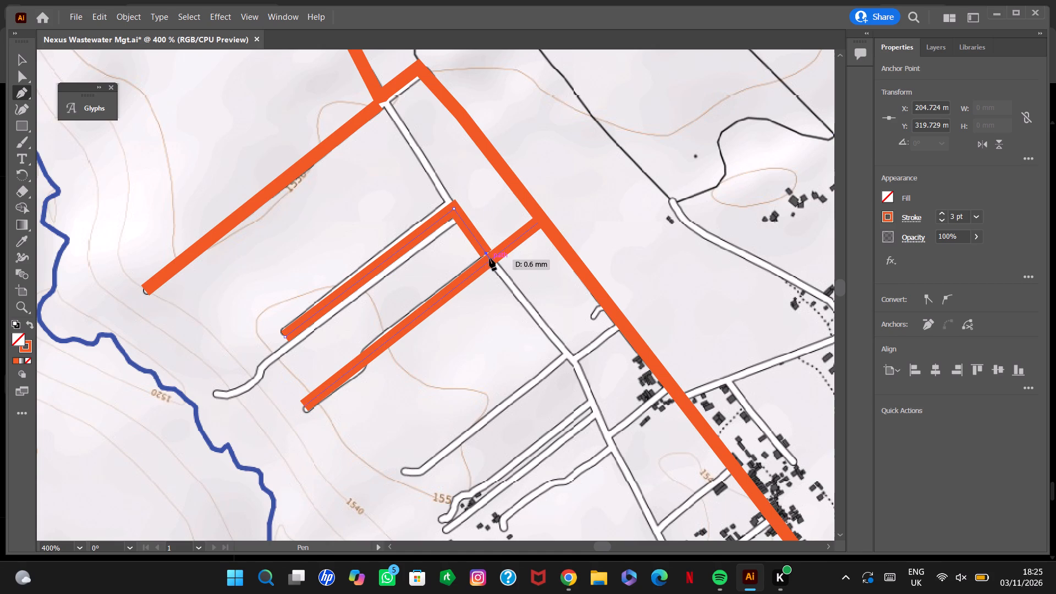
{"action": "left_click", "coordinate": [490, 258]}
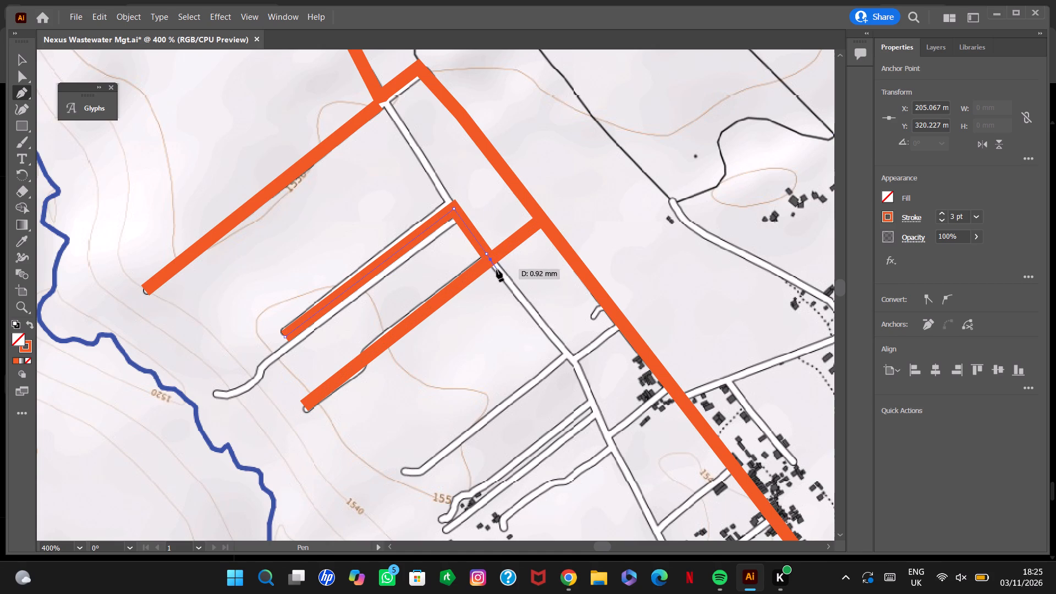
{"action": "key", "text": "v"}
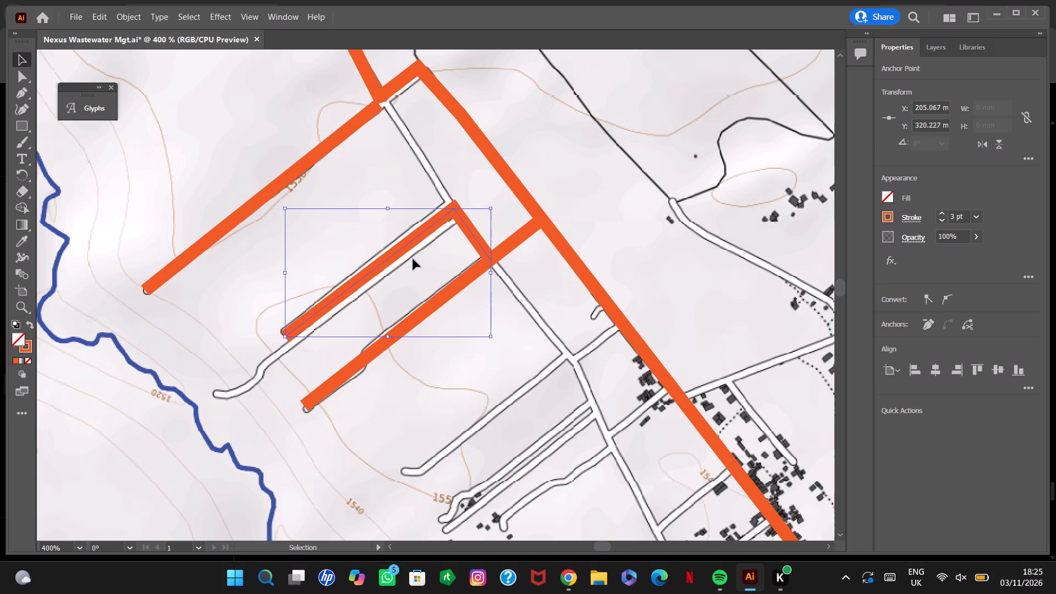
Draw a line along the side street from about X 198, Y 338 mm via X 200, Y 338 mm to the main road at X 215, Y 325 mm.
{"action": "scroll", "coordinate": [413, 260], "scroll_direction": "down", "scroll_amount": 8}
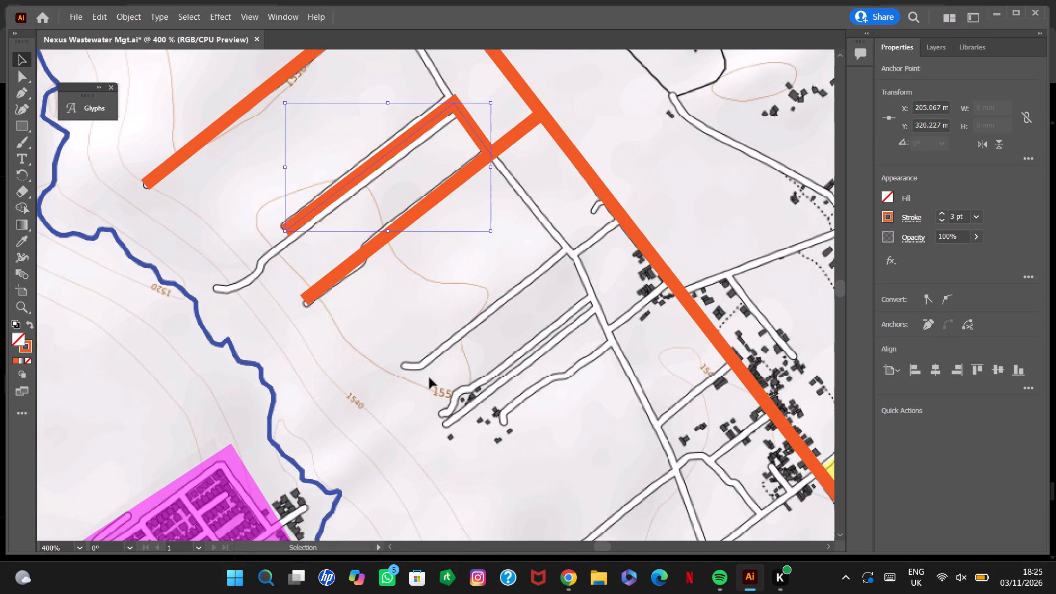
{"action": "left_click", "coordinate": [22, 95]}
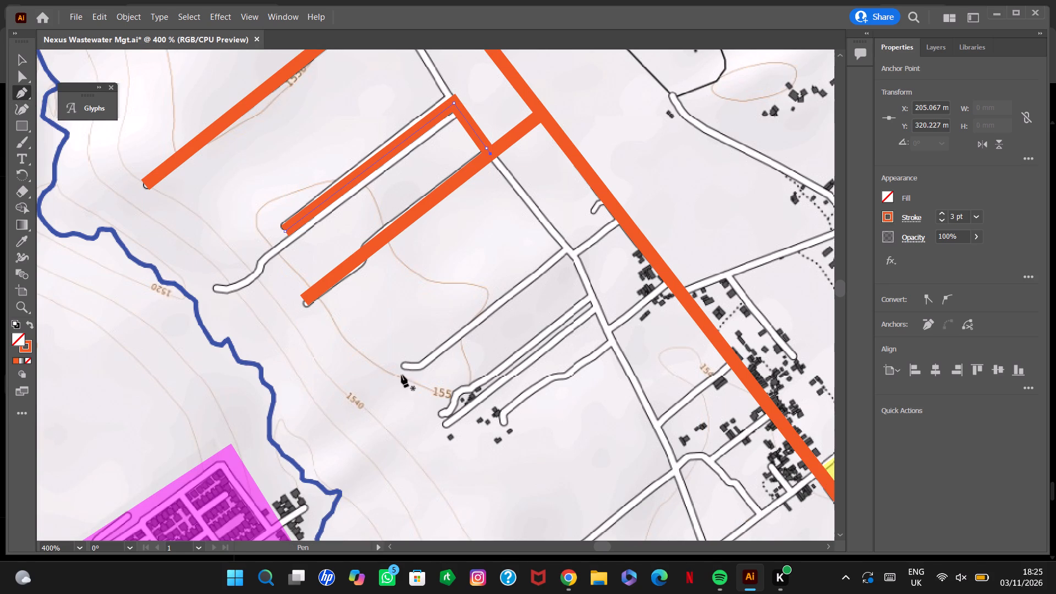
{"action": "left_click", "coordinate": [403, 365]}
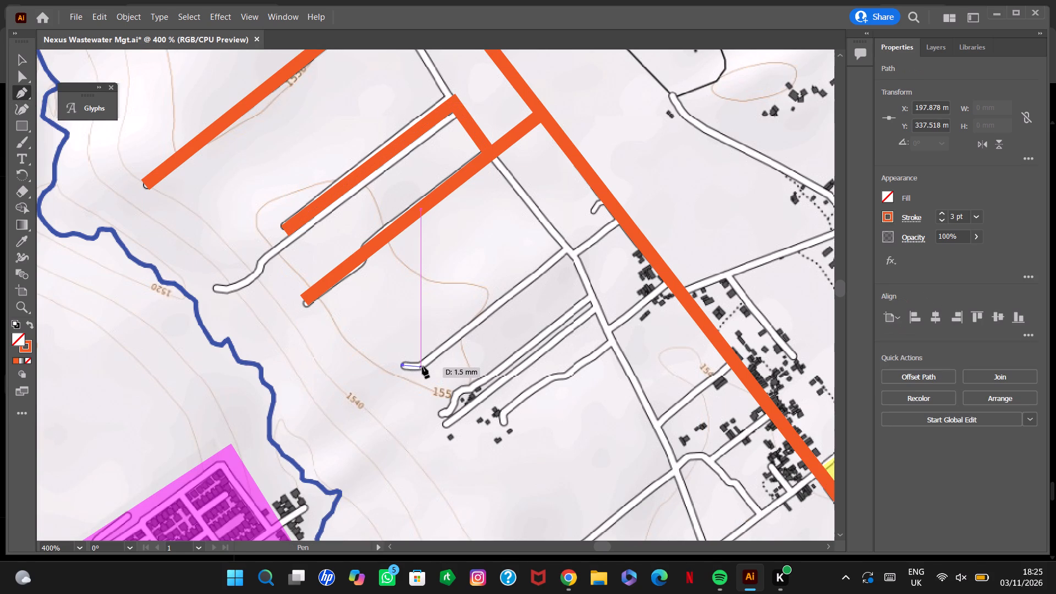
{"action": "left_click", "coordinate": [424, 366]}
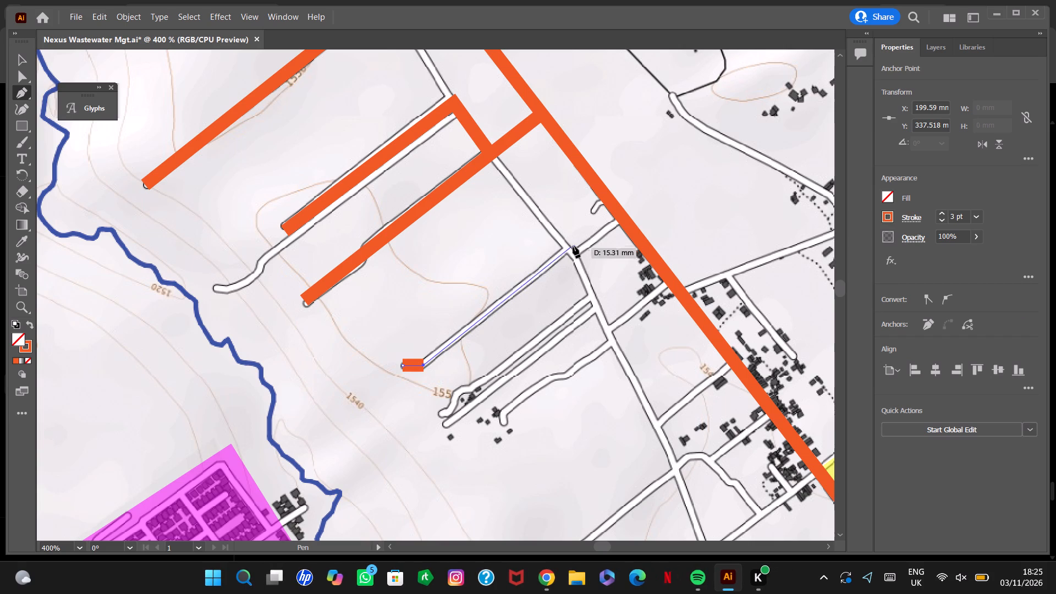
{"action": "left_click", "coordinate": [614, 213]}
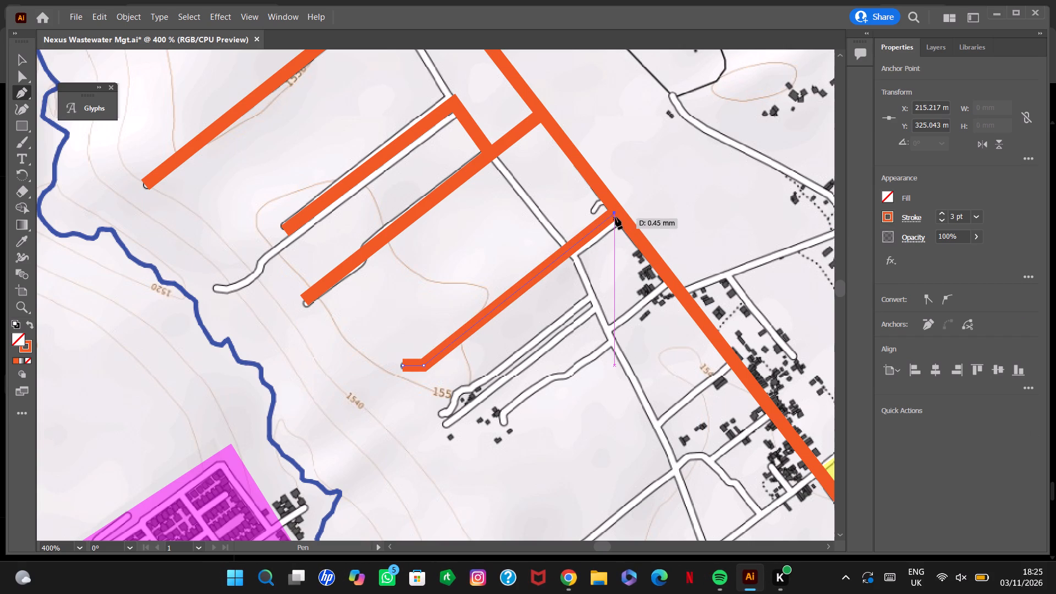
{"action": "key", "text": "v"}
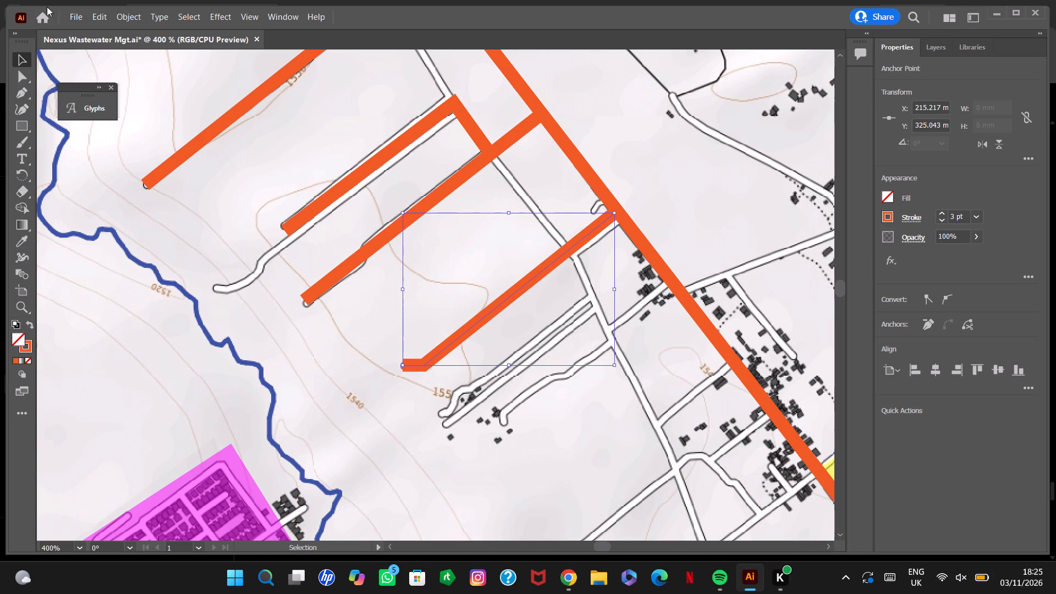
Draw a stepped line from about X 206, Y 342 mm across the cross street near X 215, Y 335 mm to the main road at X 220, Y 330 mm.
{"action": "left_click", "coordinate": [26, 94]}
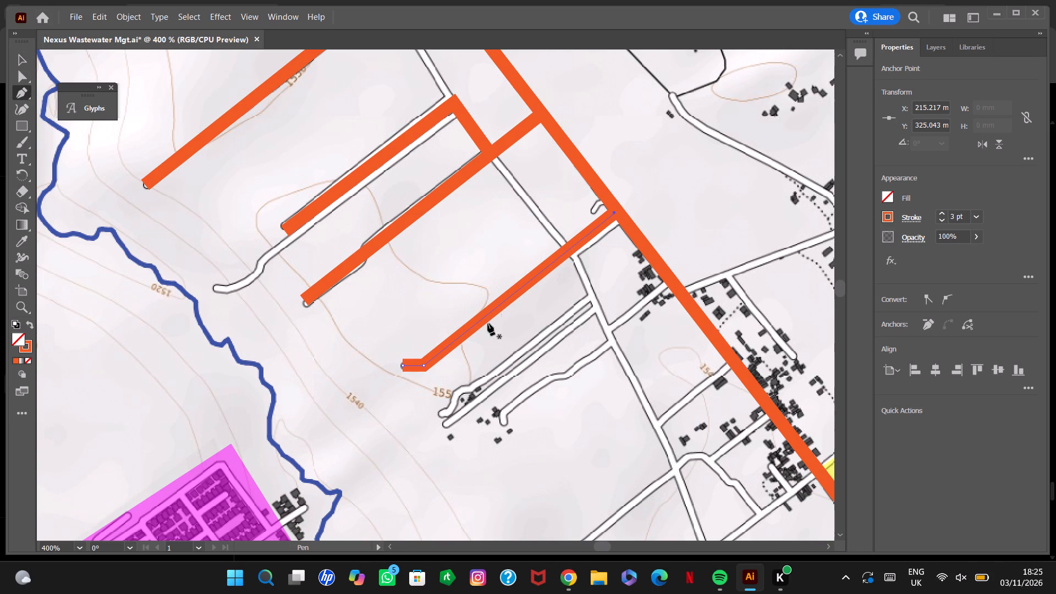
{"action": "scroll", "coordinate": [505, 312], "scroll_direction": "down", "scroll_amount": 11}
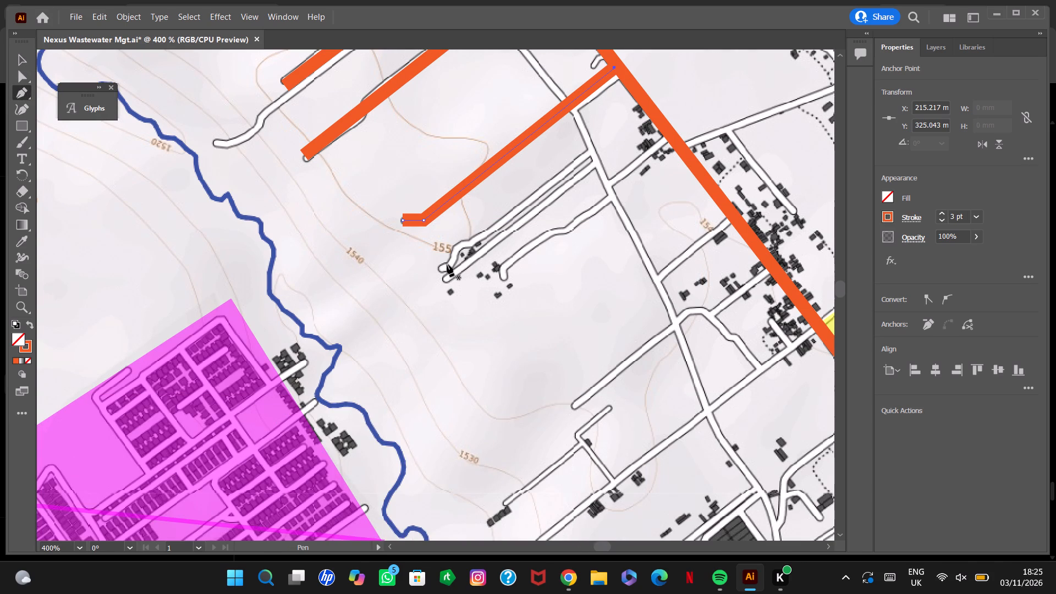
{"action": "left_click", "coordinate": [502, 269]}
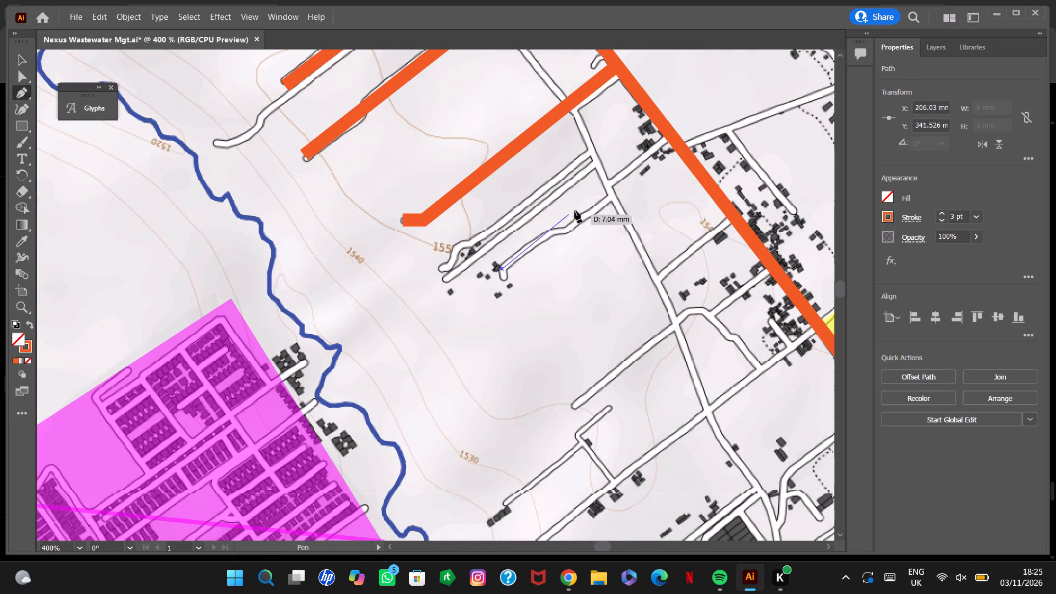
{"action": "left_click", "coordinate": [609, 195]}
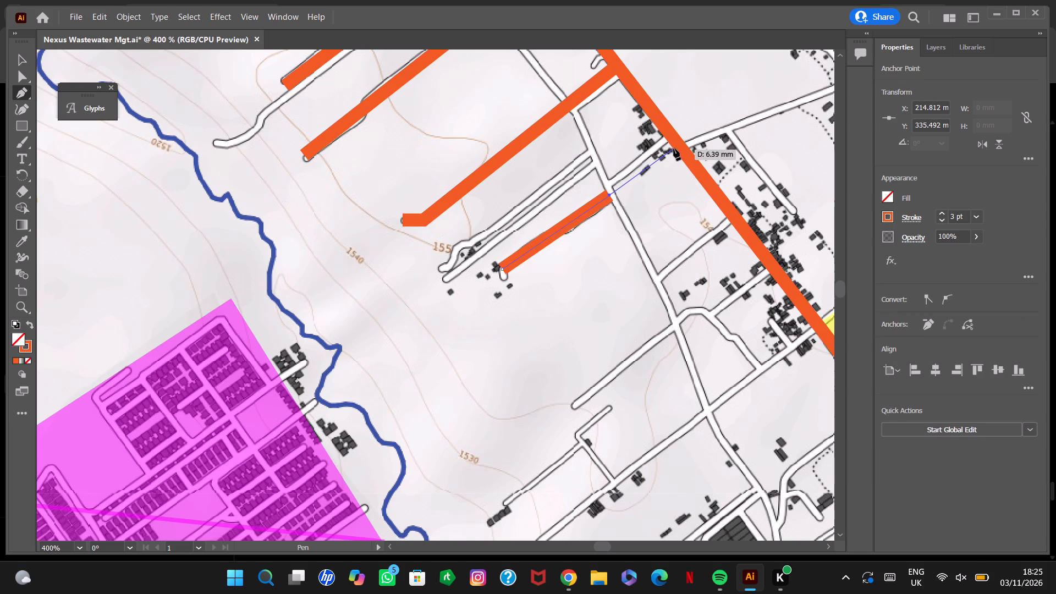
{"action": "left_click", "coordinate": [606, 183]}
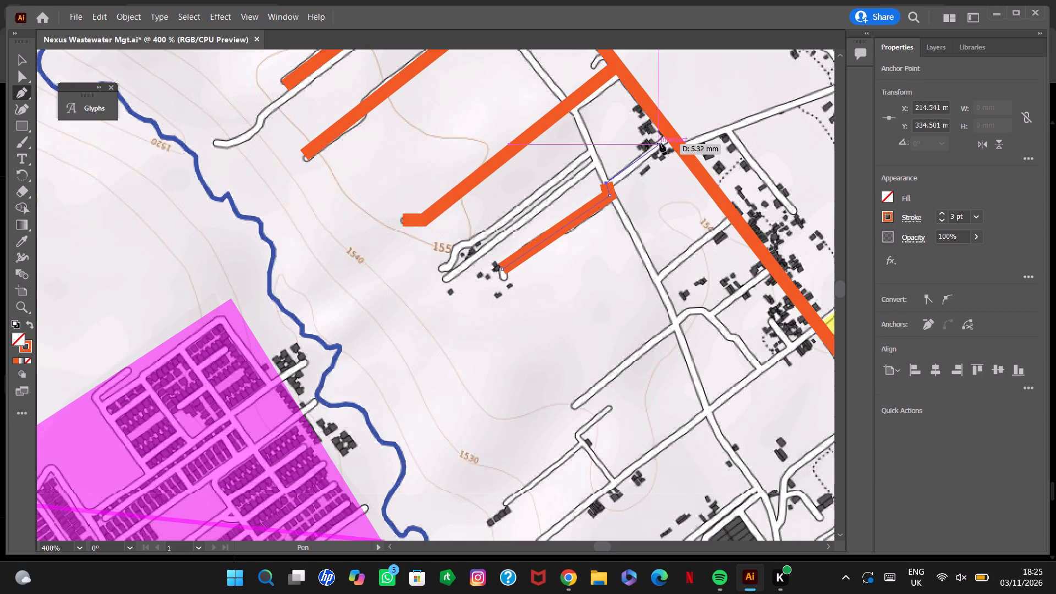
{"action": "left_click", "coordinate": [664, 138]}
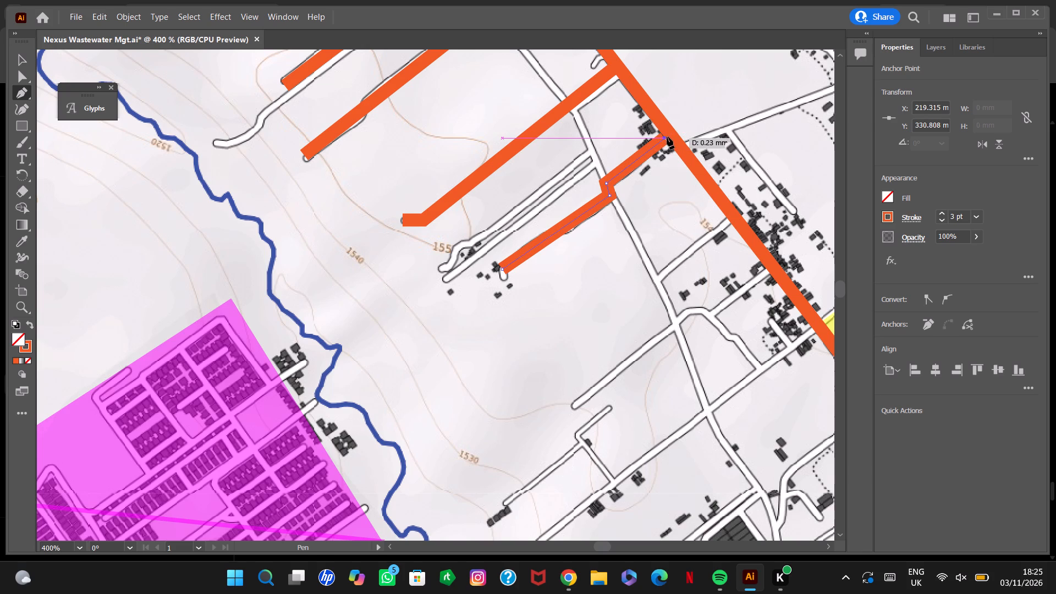
{"action": "left_click", "coordinate": [667, 137]}
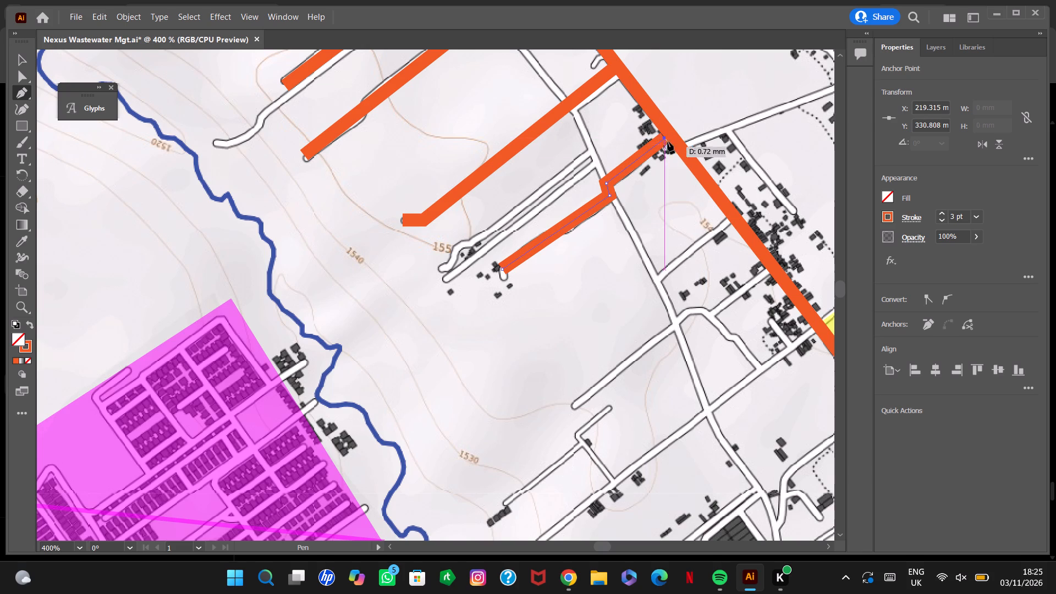
{"action": "left_click", "coordinate": [670, 132]}
{"action": "key", "text": "v"}
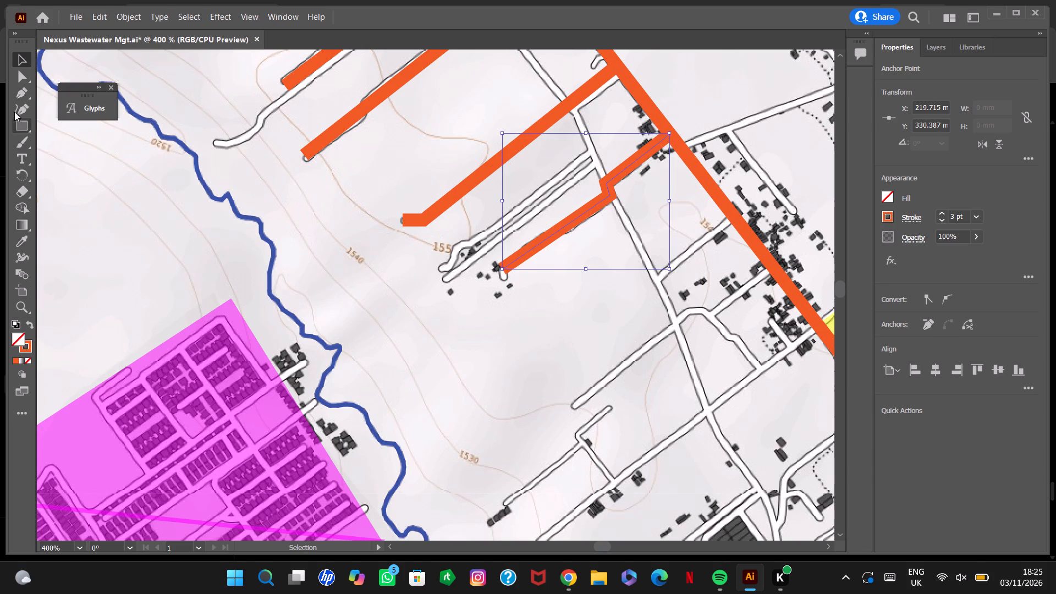
Draw a bent line between the paired streets from about X 201, Y 342 mm via X 214, Y 332 mm to the stepped line at X 215, Y 335 mm.
{"action": "left_click", "coordinate": [18, 89]}
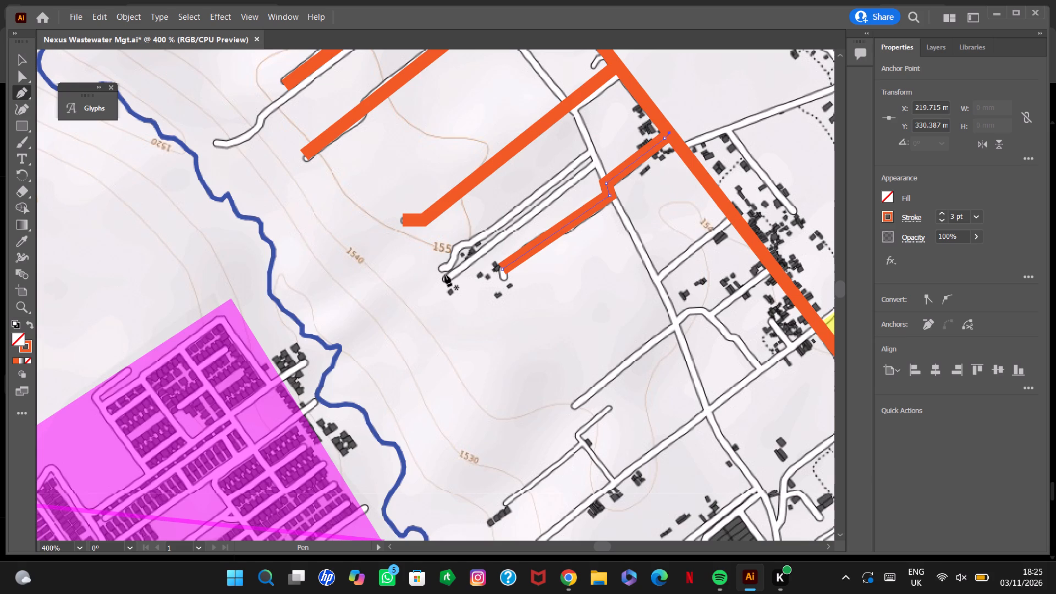
{"action": "left_click", "coordinate": [446, 273]}
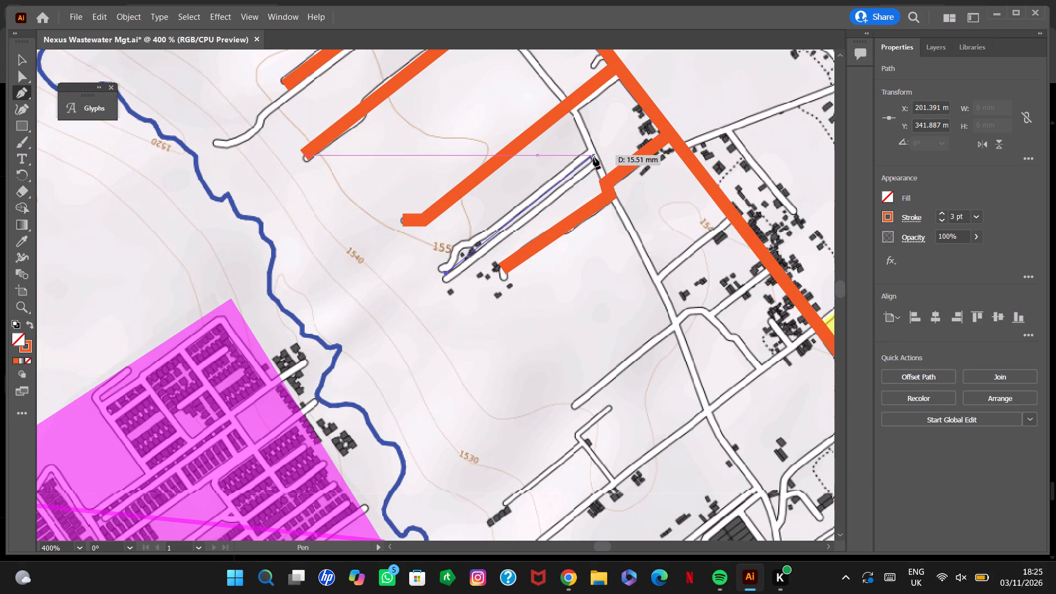
{"action": "left_click", "coordinate": [593, 157]}
{"action": "left_click", "coordinate": [604, 184]}
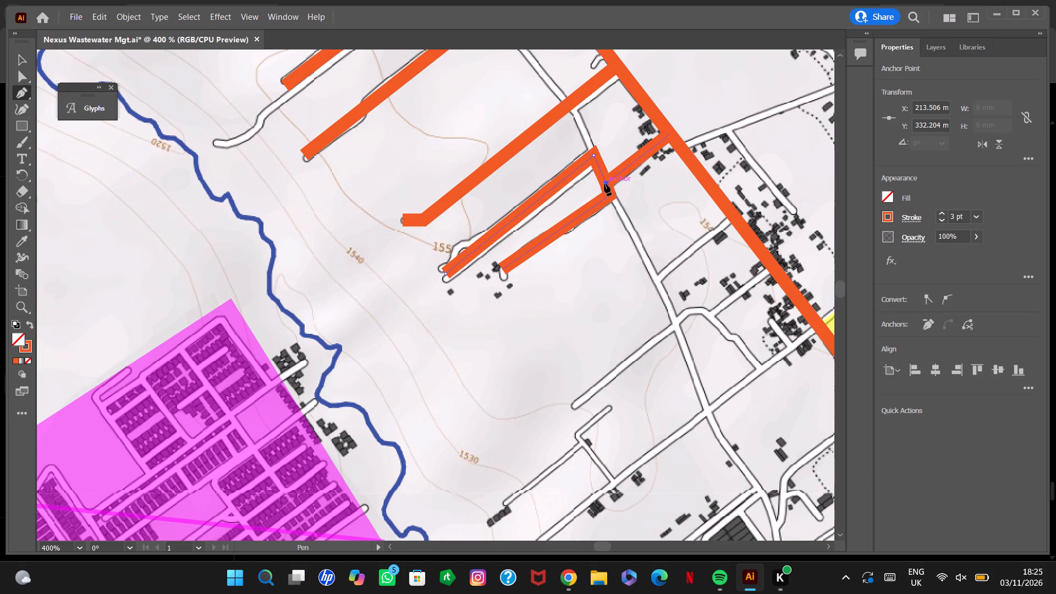
{"action": "key", "text": "v"}
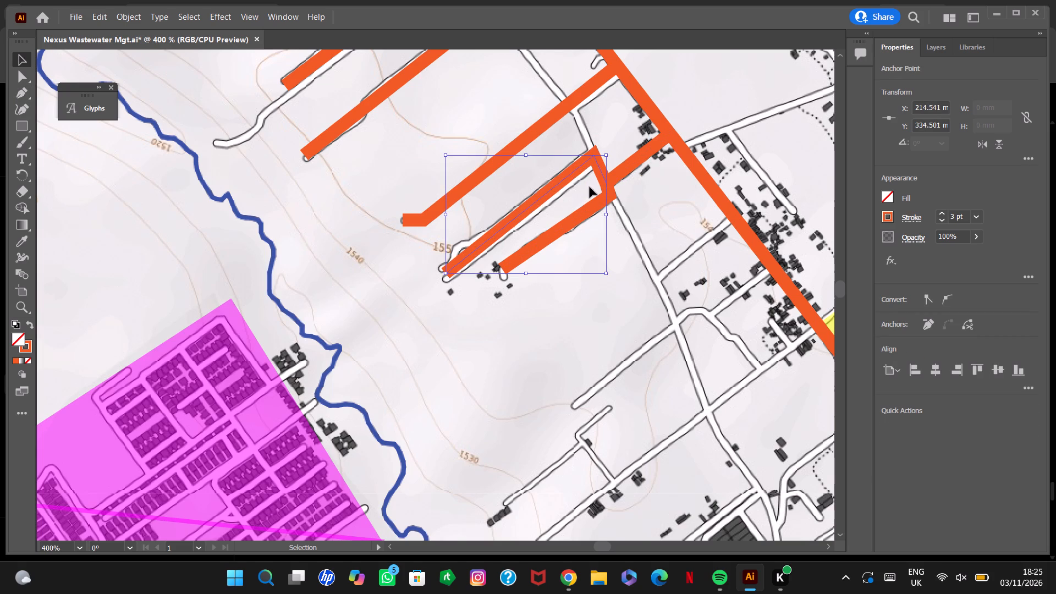
Draw a line along the short connecting street from about X 219, Y 342 mm to the main road at X 225, Y 337 mm.
{"action": "scroll", "coordinate": [575, 191], "scroll_direction": "down", "scroll_amount": 6}
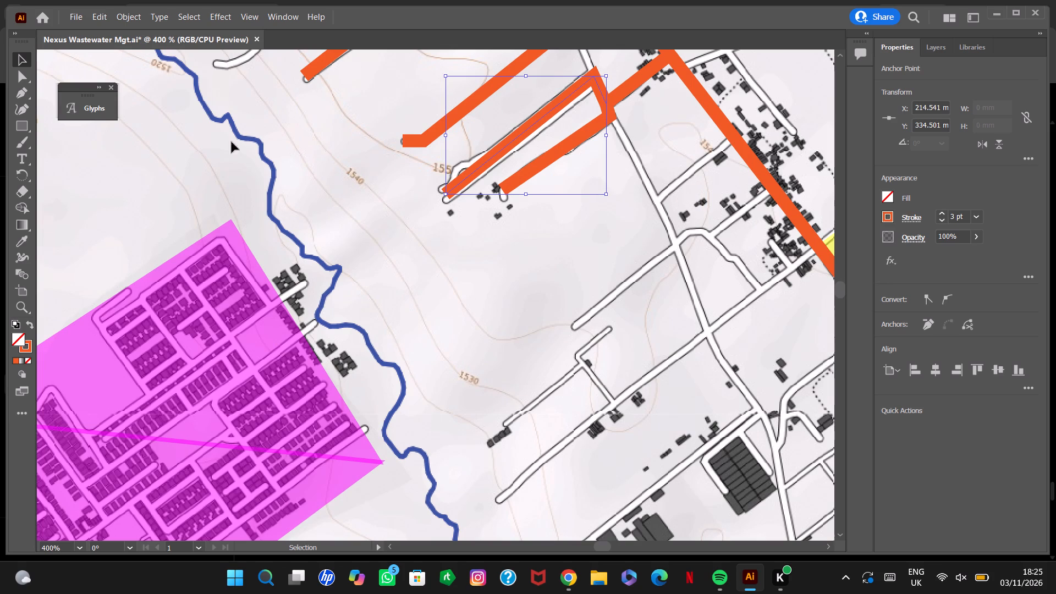
{"action": "left_click", "coordinate": [25, 92]}
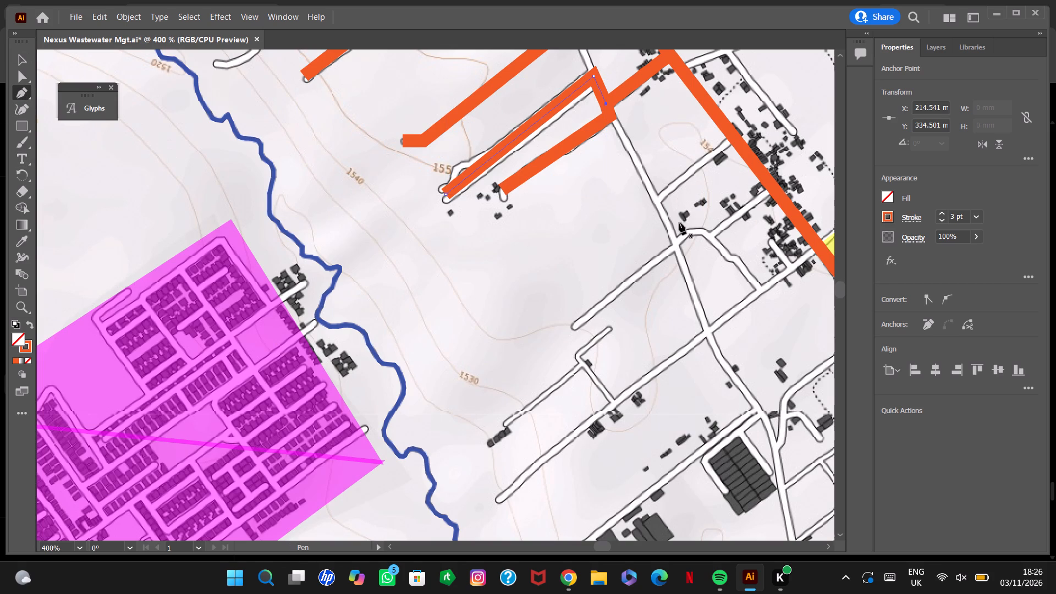
{"action": "left_click", "coordinate": [660, 195]}
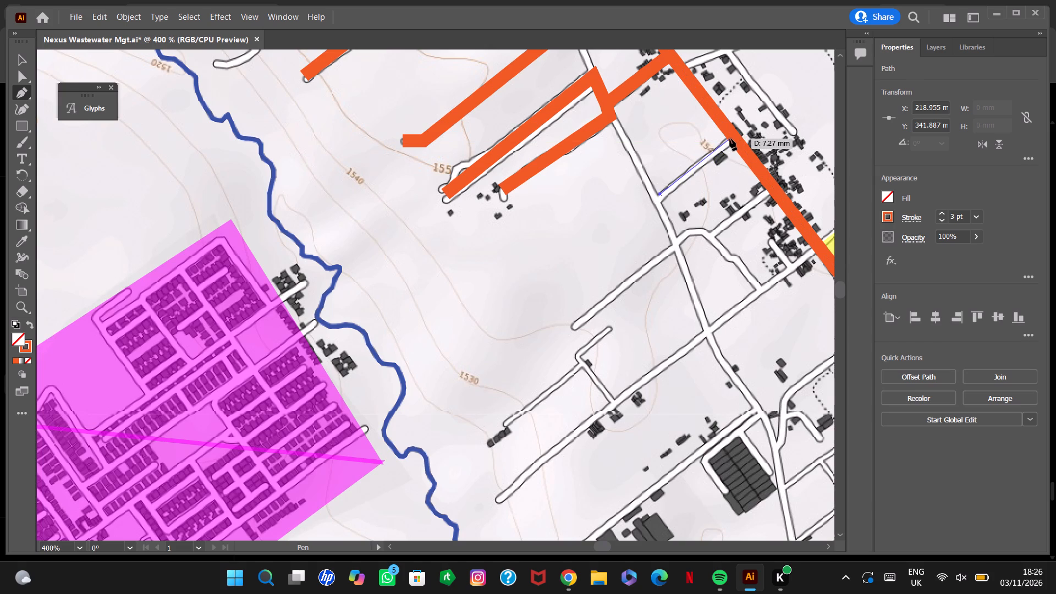
{"action": "left_click", "coordinate": [730, 139]}
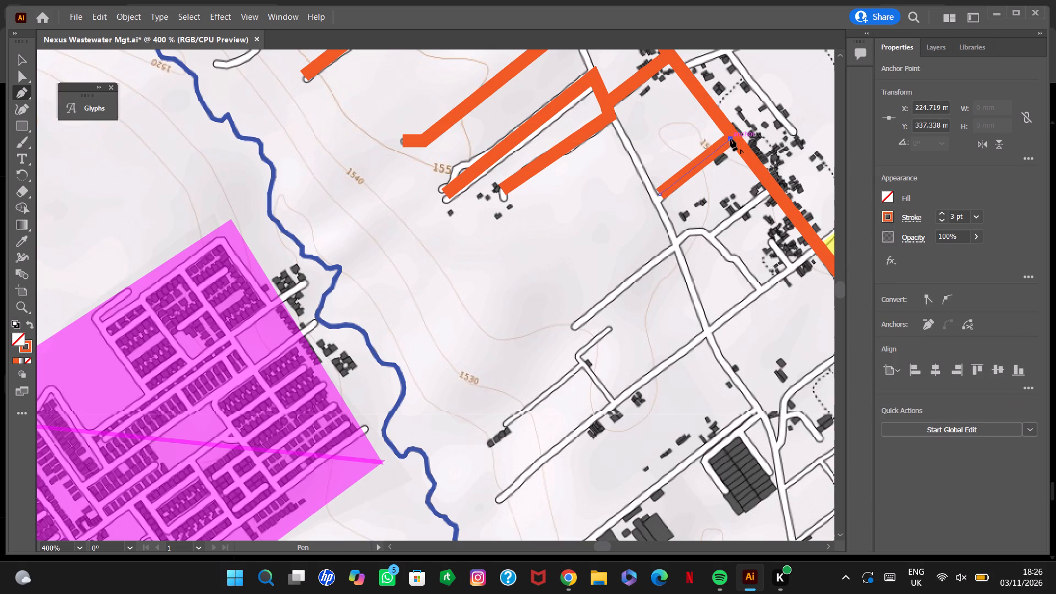
{"action": "key", "text": "v"}
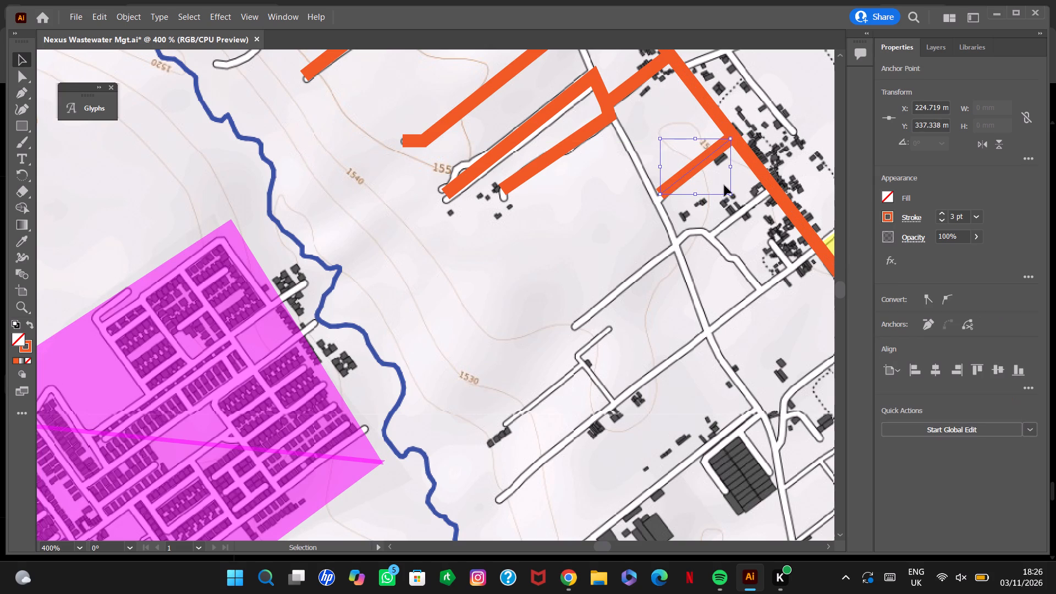
Draw a bent side street line from about X 212, Y 353 via X 222, Y 345 to the main road at X 228, Y 342 mm.
{"action": "left_click", "coordinate": [23, 95]}
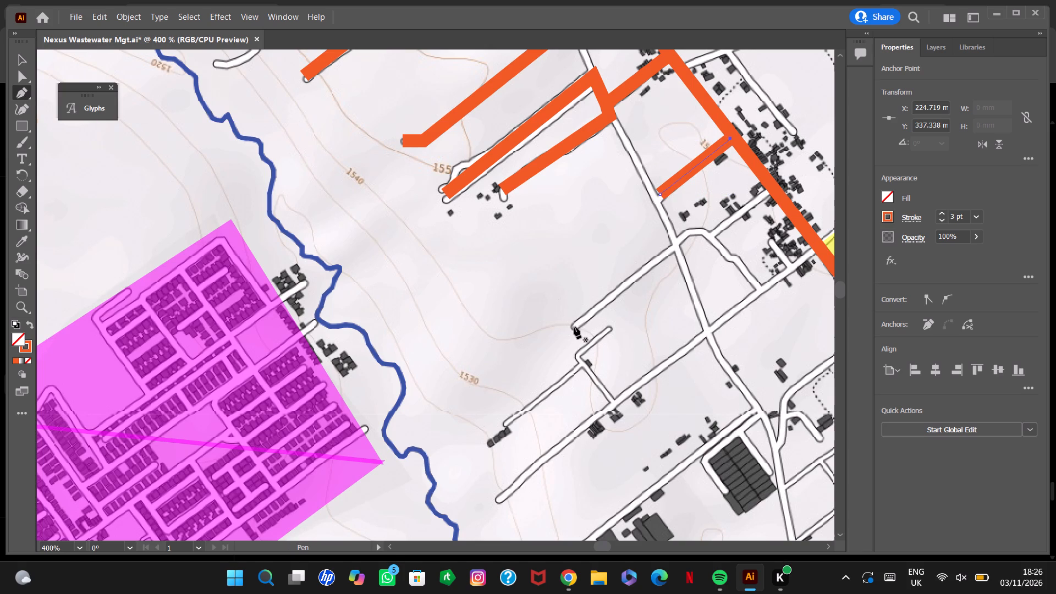
{"action": "left_click", "coordinate": [576, 324]}
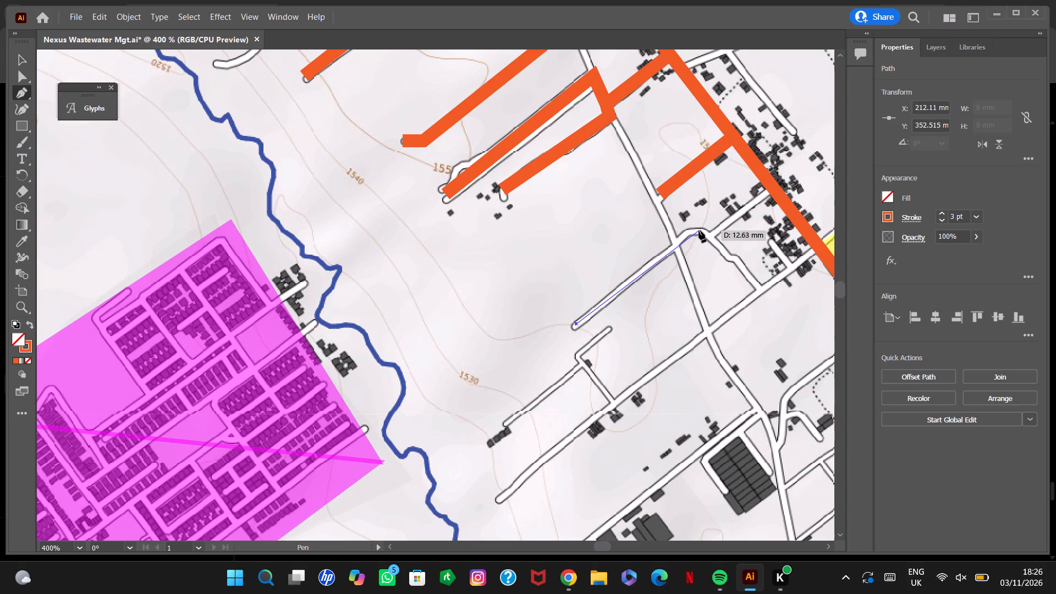
{"action": "left_click", "coordinate": [699, 230]}
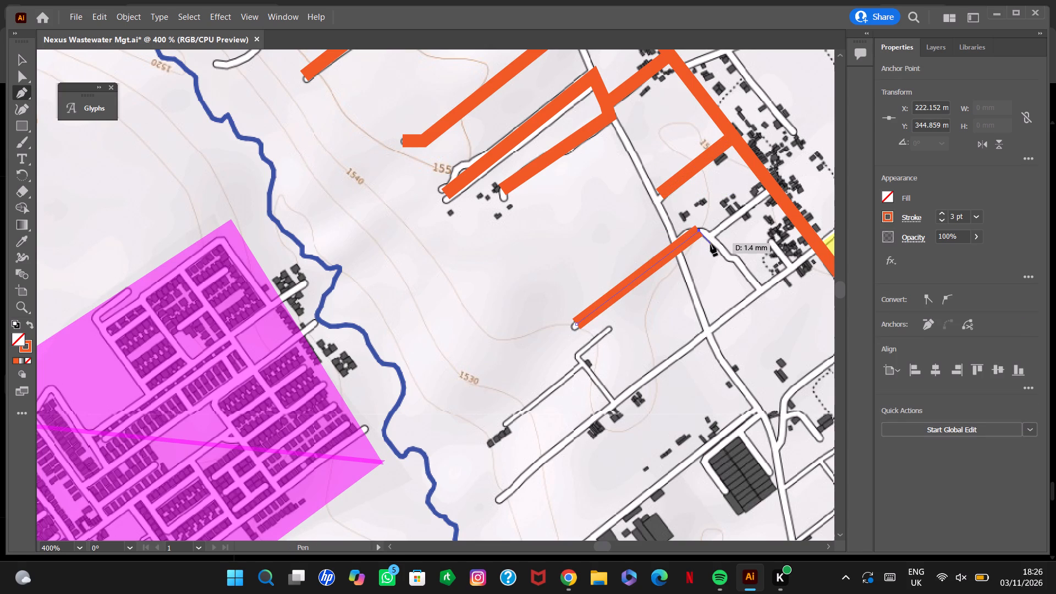
{"action": "left_click", "coordinate": [711, 237]}
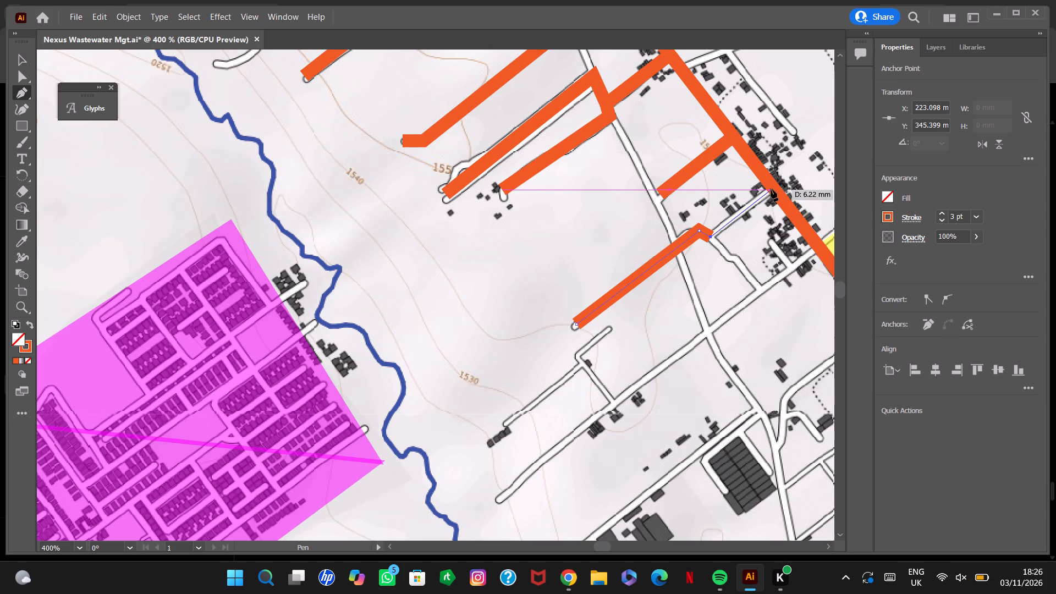
{"action": "left_click", "coordinate": [771, 189]}
{"action": "key", "text": "v"}
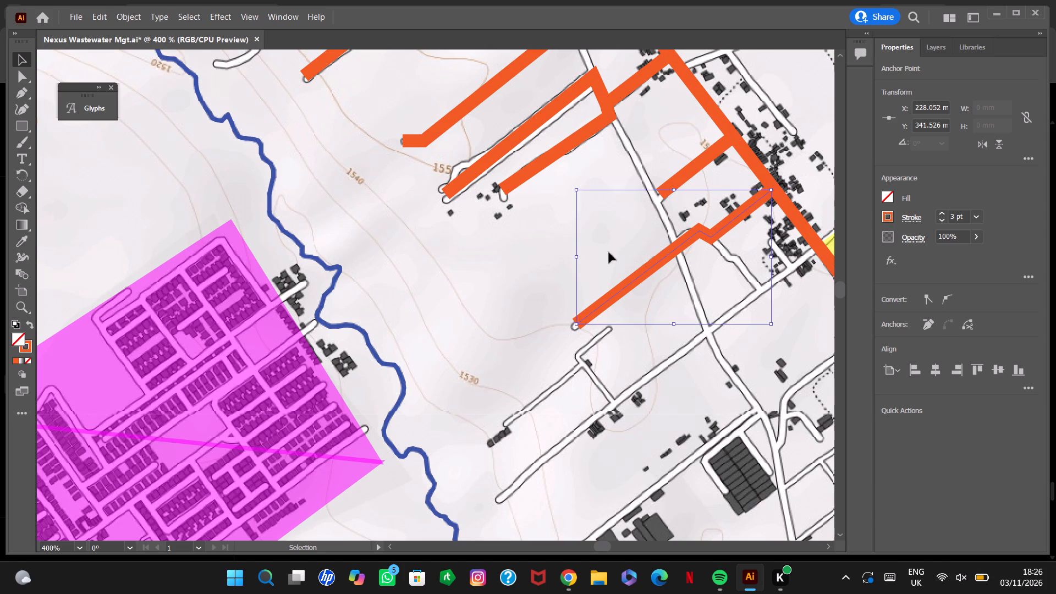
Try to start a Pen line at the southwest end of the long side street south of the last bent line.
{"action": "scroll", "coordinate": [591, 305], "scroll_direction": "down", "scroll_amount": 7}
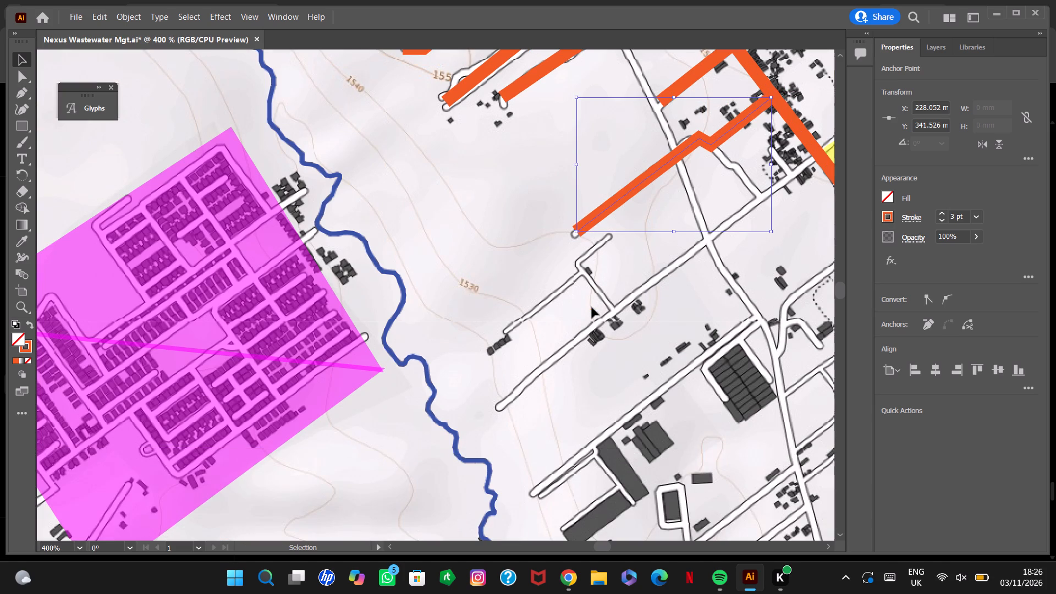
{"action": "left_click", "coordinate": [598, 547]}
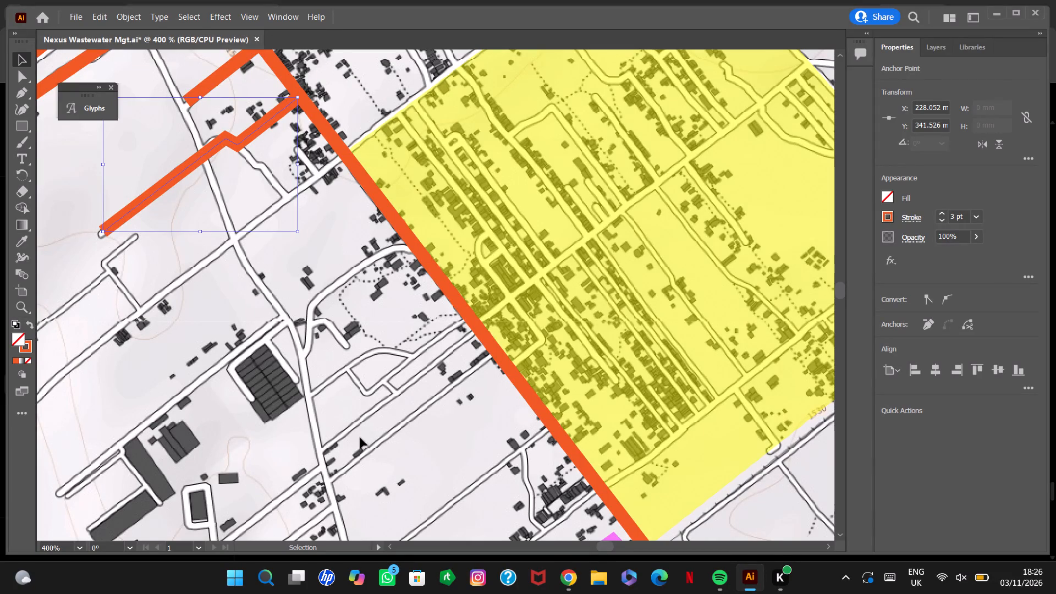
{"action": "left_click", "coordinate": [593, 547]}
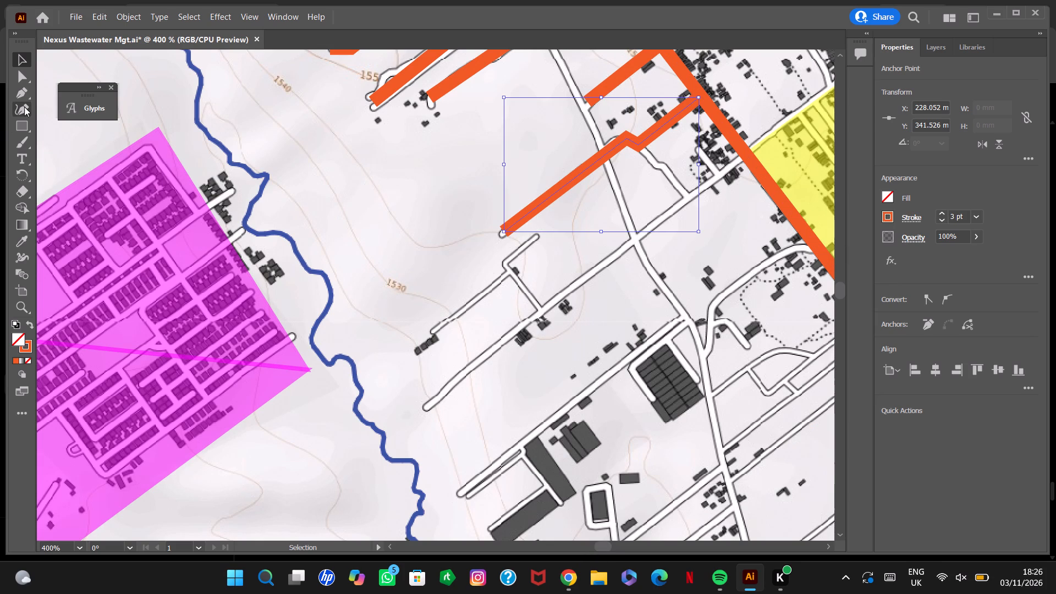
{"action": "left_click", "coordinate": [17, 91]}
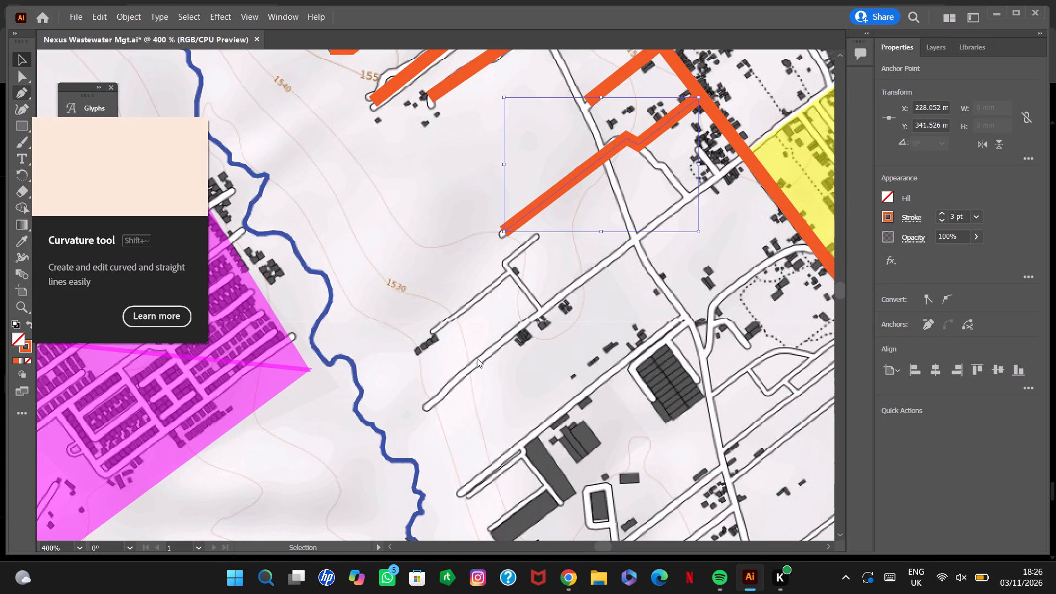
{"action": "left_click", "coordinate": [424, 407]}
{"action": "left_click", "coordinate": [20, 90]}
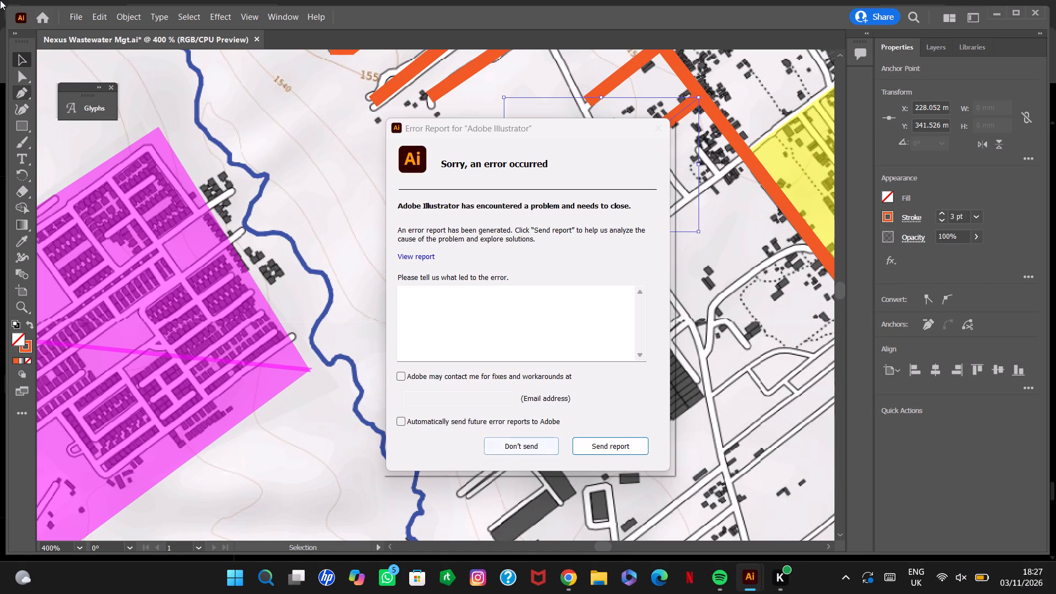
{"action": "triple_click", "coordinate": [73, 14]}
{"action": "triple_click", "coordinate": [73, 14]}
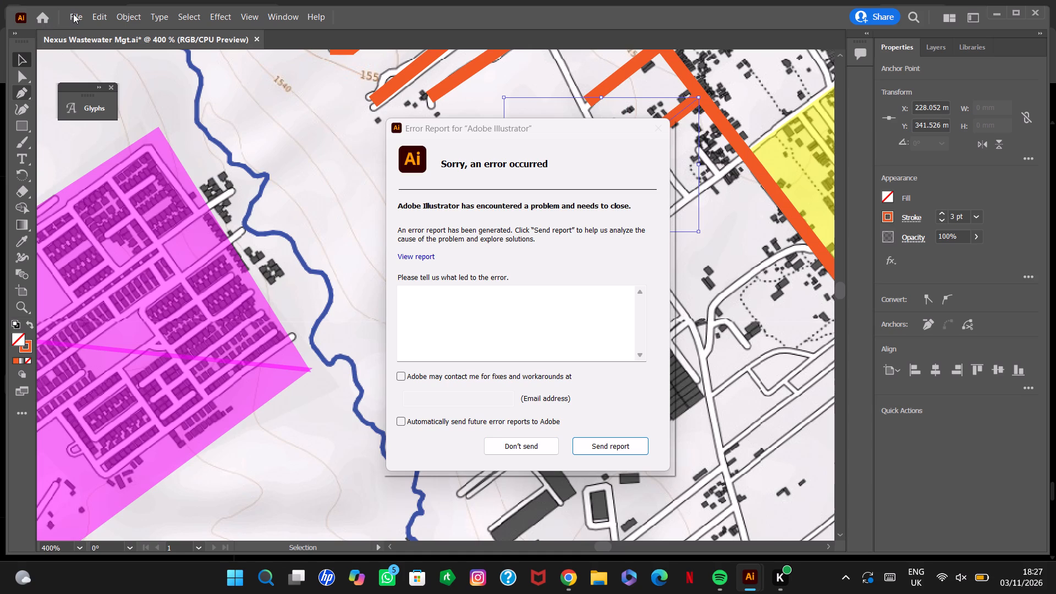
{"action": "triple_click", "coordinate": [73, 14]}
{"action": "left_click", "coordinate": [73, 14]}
Send the crash error report without comments and dismiss the follow-up notice.
{"action": "left_click", "coordinate": [594, 447]}
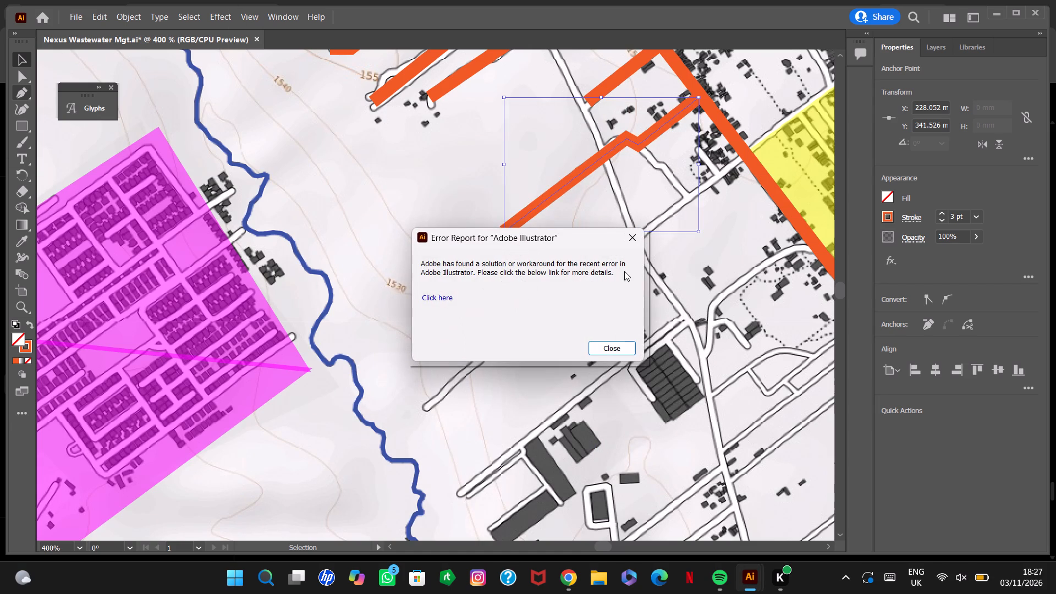
{"action": "left_click", "coordinate": [619, 354]}
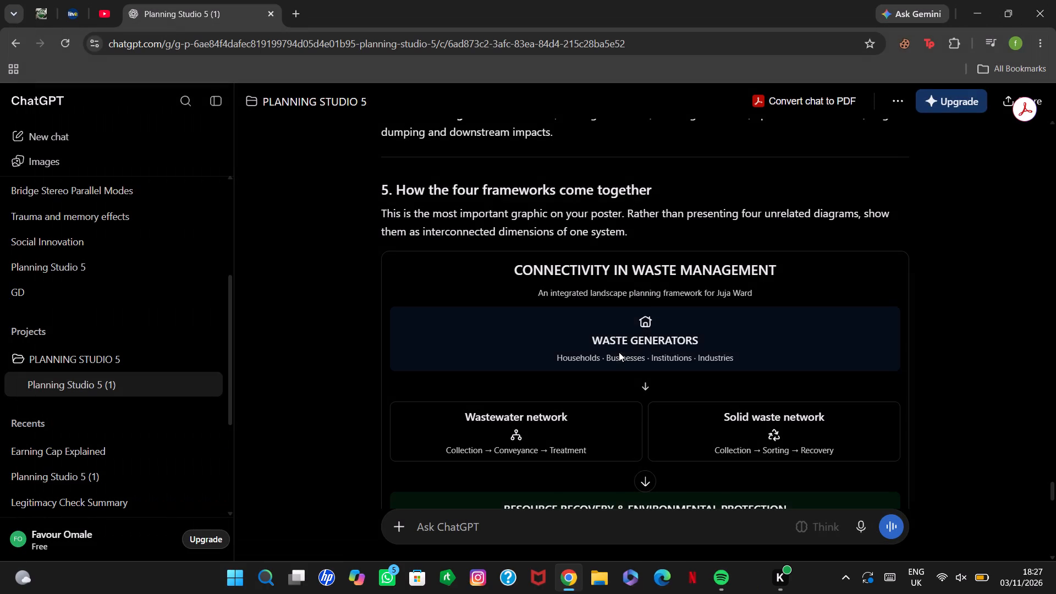
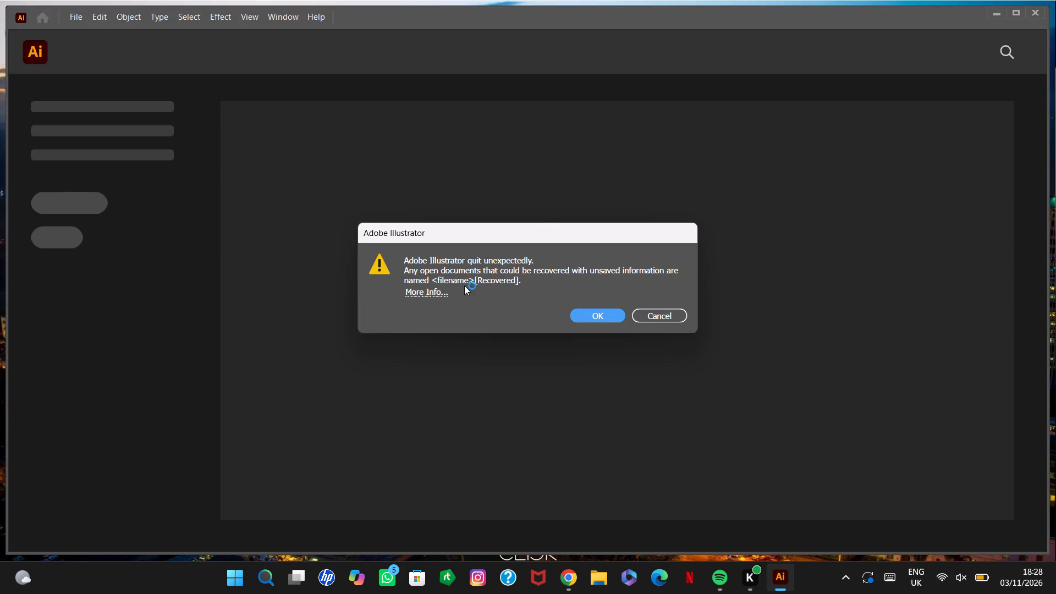
Accept recovery of the open documents with unsaved information after the unexpected quit.
{"action": "left_click", "coordinate": [600, 317]}
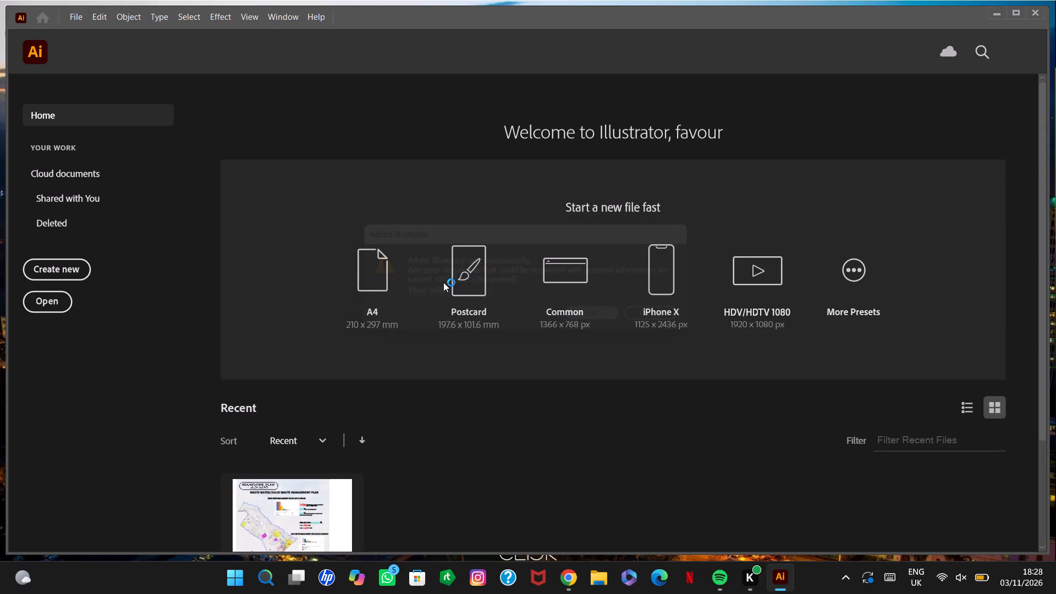